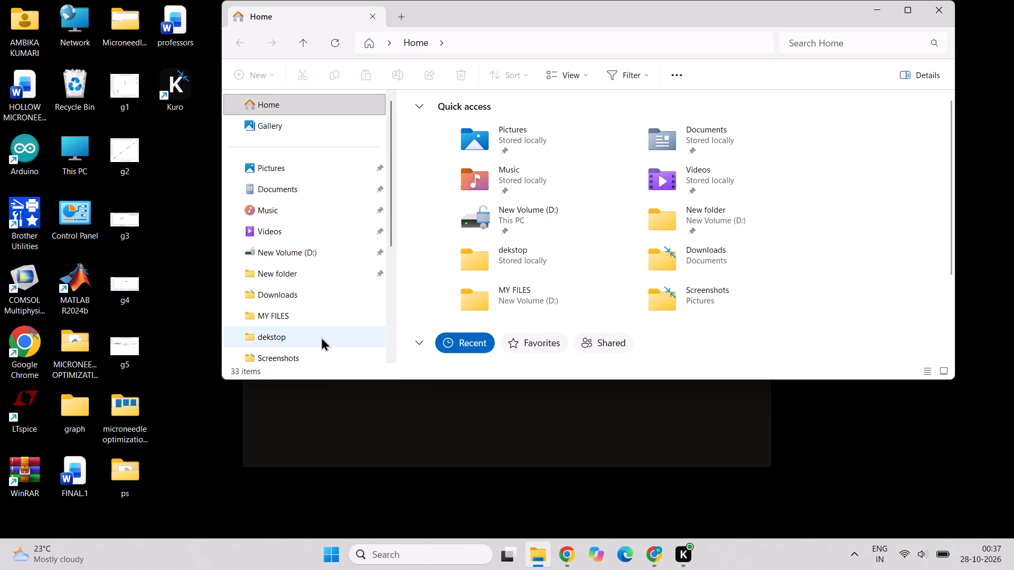
Open the lt spice folder on New Volume (D:).
scroll(321, 337, down, 2)
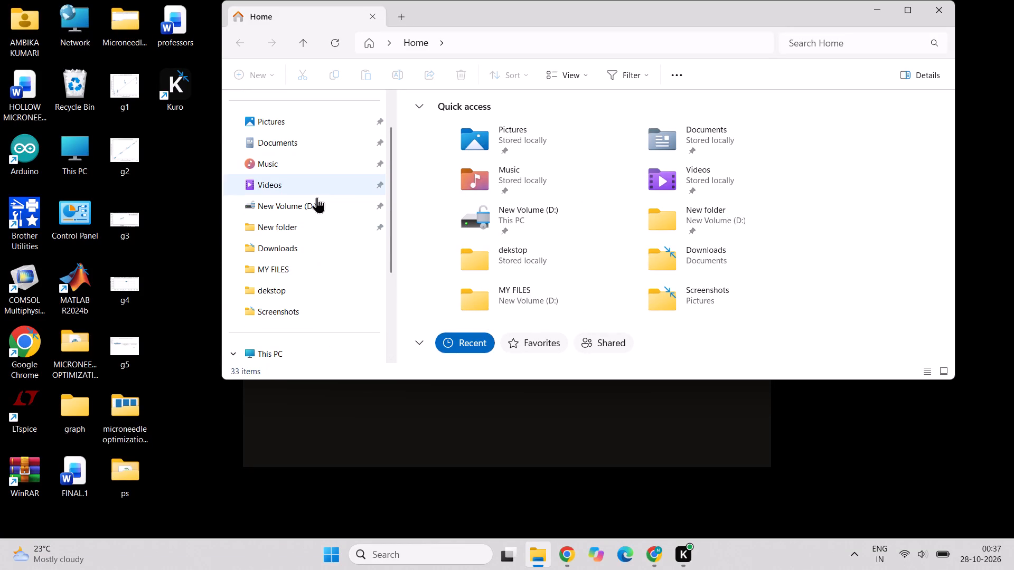
double_click(315, 204)
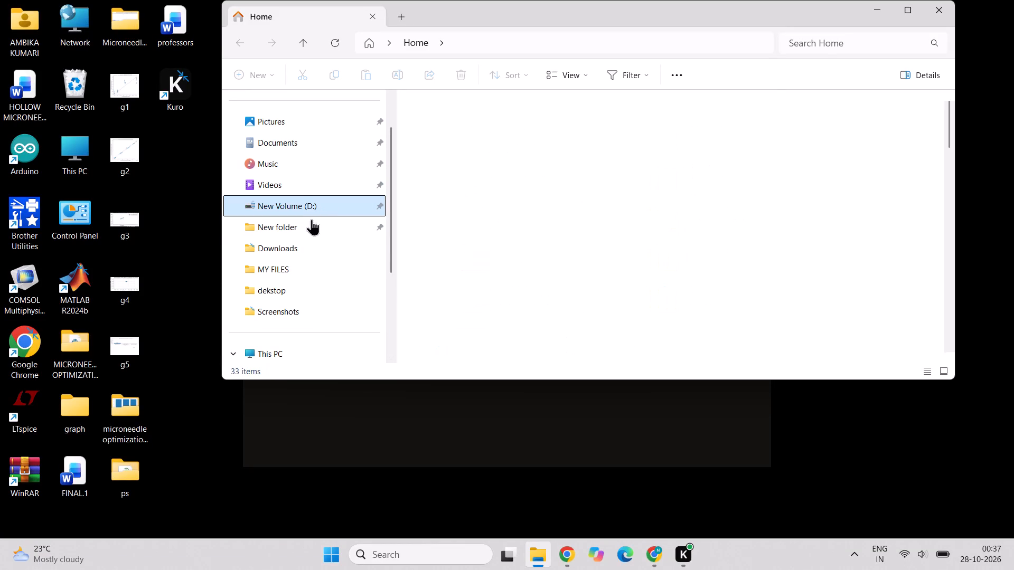
scroll(309, 227, down, 1)
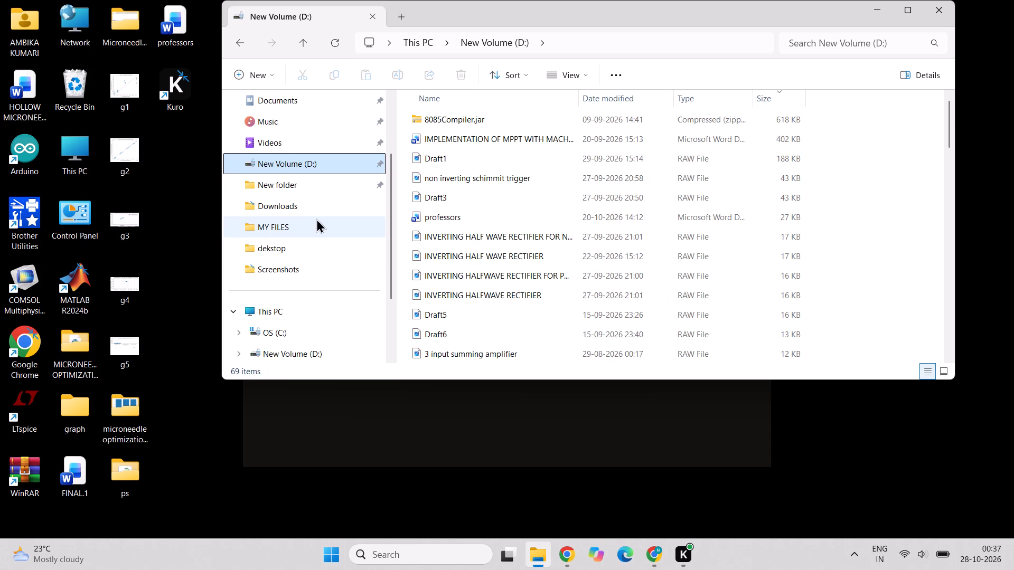
double_click(317, 181)
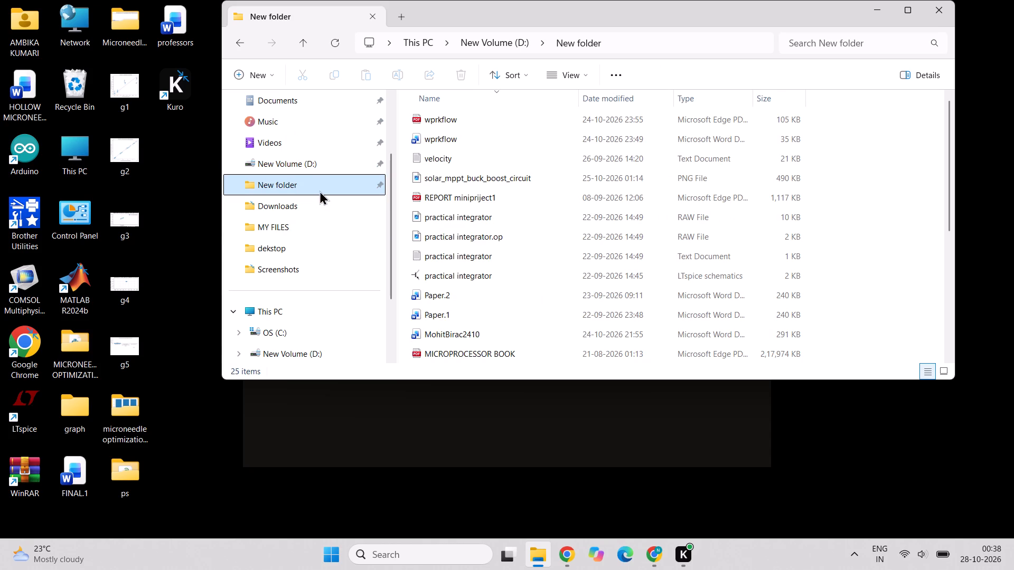
double_click(339, 171)
scroll(506, 280, down, 5)
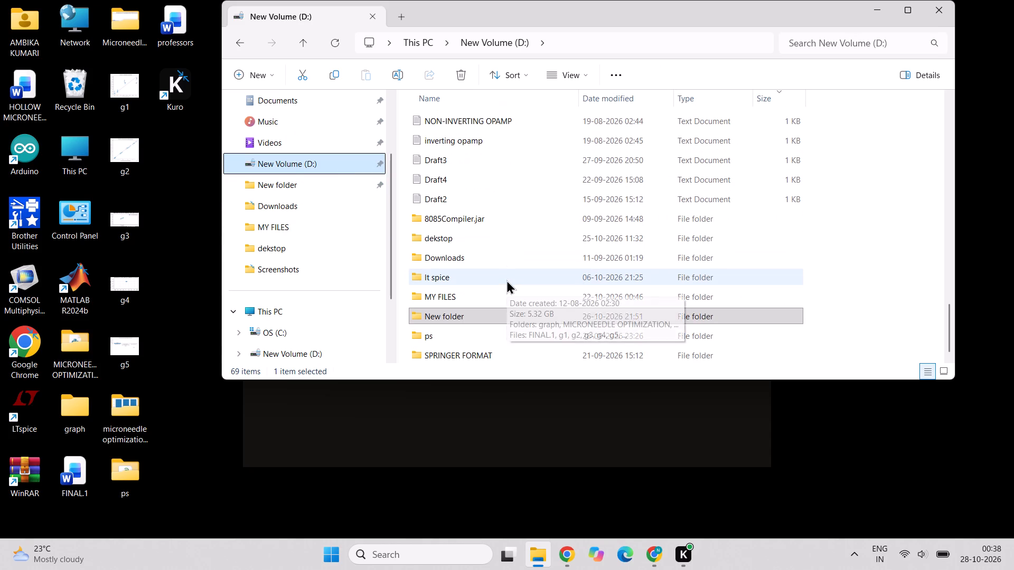
scroll(515, 258, up, 4)
scroll(515, 258, down, 2)
scroll(497, 319, down, 1)
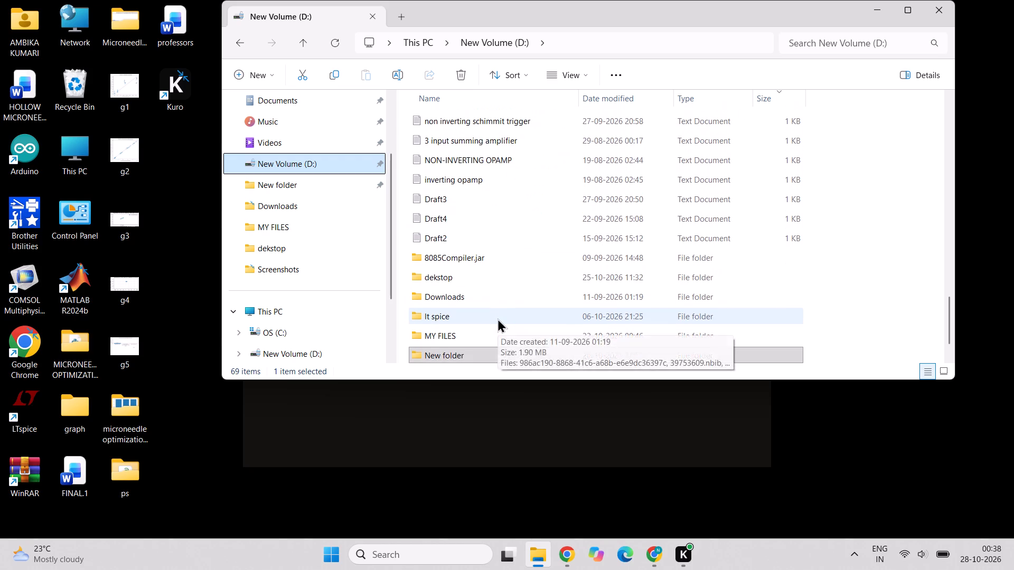
triple_click(497, 318)
scroll(528, 261, down, 1)
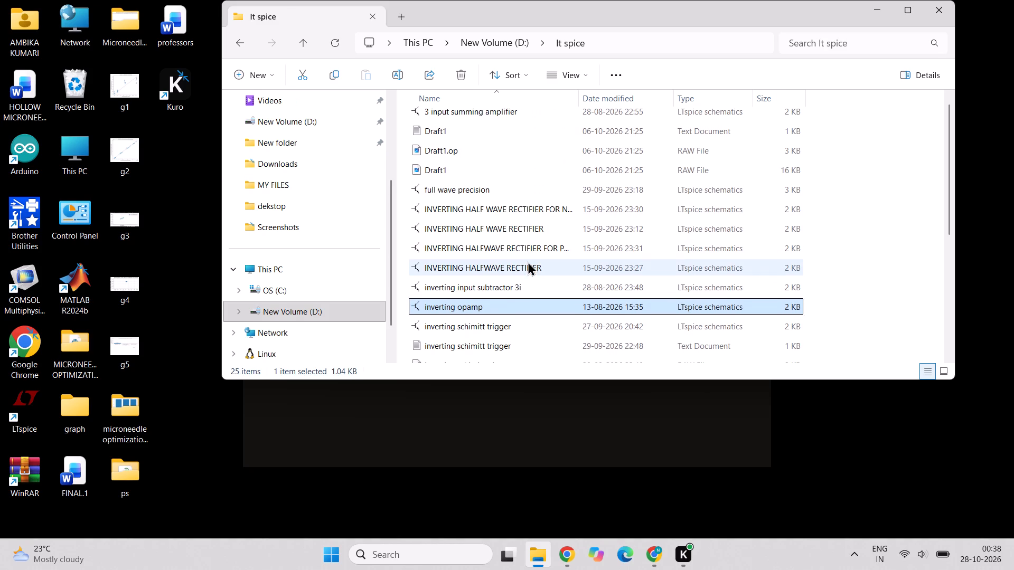
scroll(555, 195, up, 1)
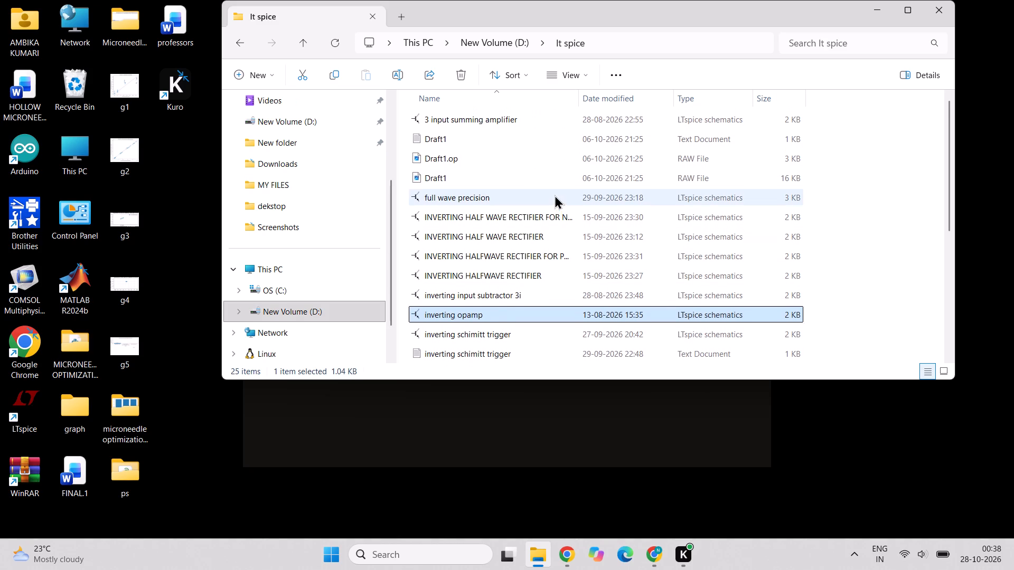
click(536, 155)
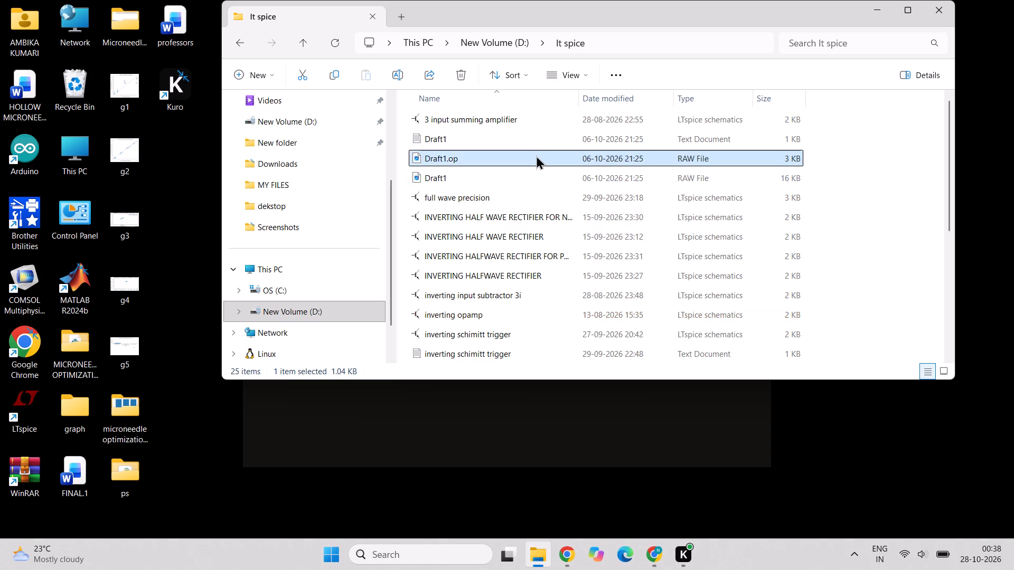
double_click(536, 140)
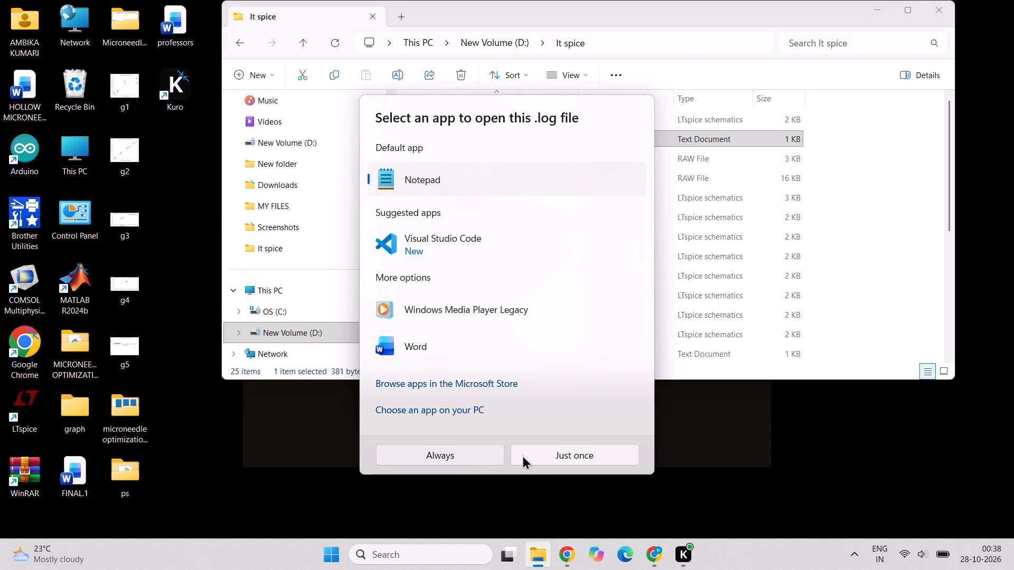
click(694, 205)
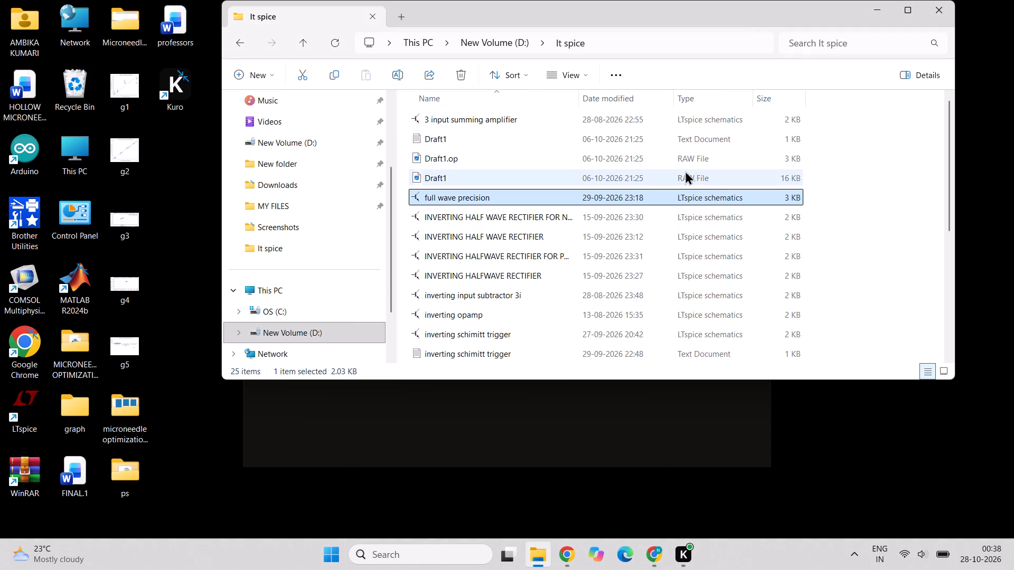
View the Draft1 RAW file in SPICE Simulator w/ Schematic Capture, skipping the model update check, and close the simulator.
double_click(642, 177)
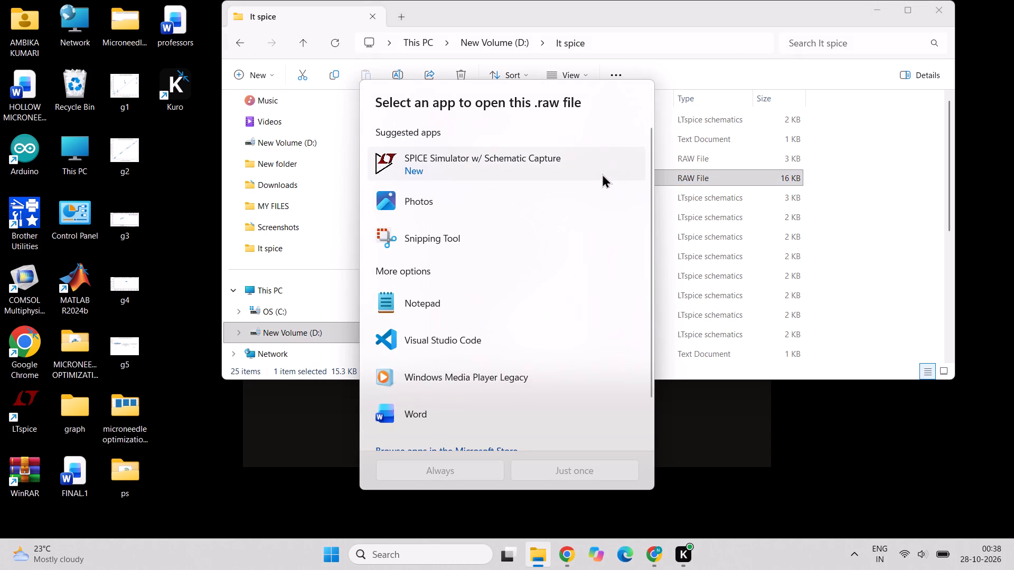
double_click(602, 174)
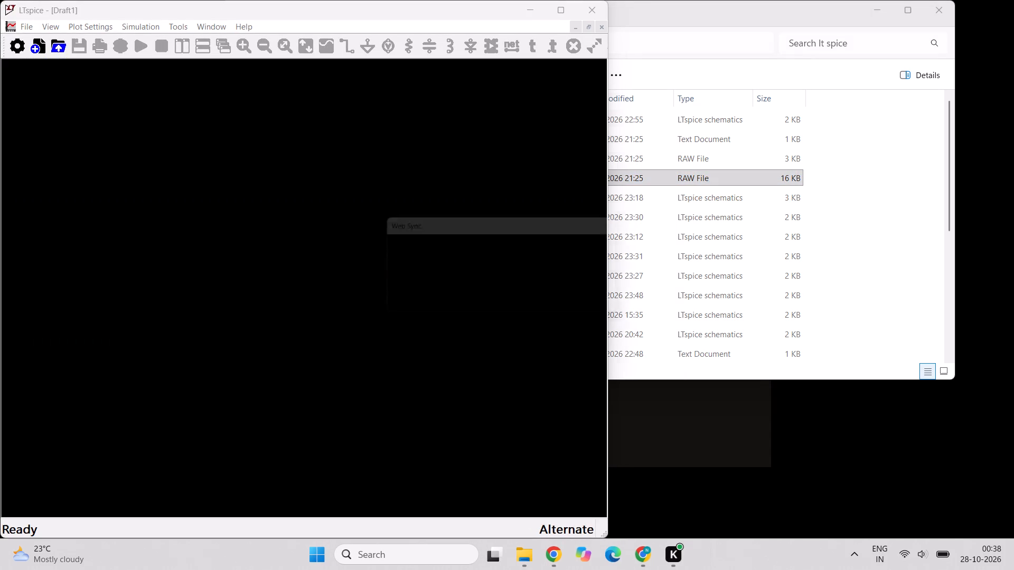
click(547, 303)
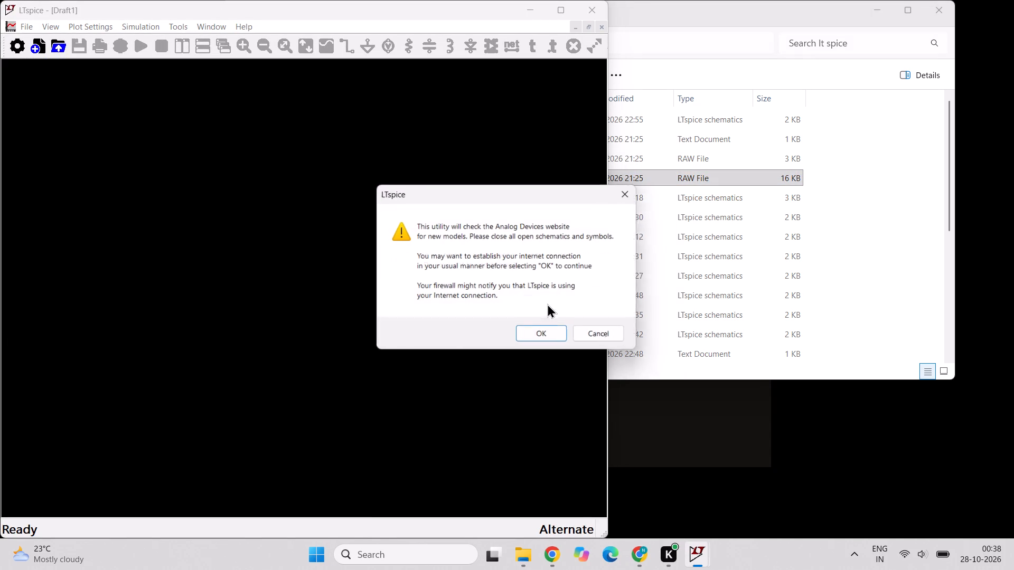
click(611, 330)
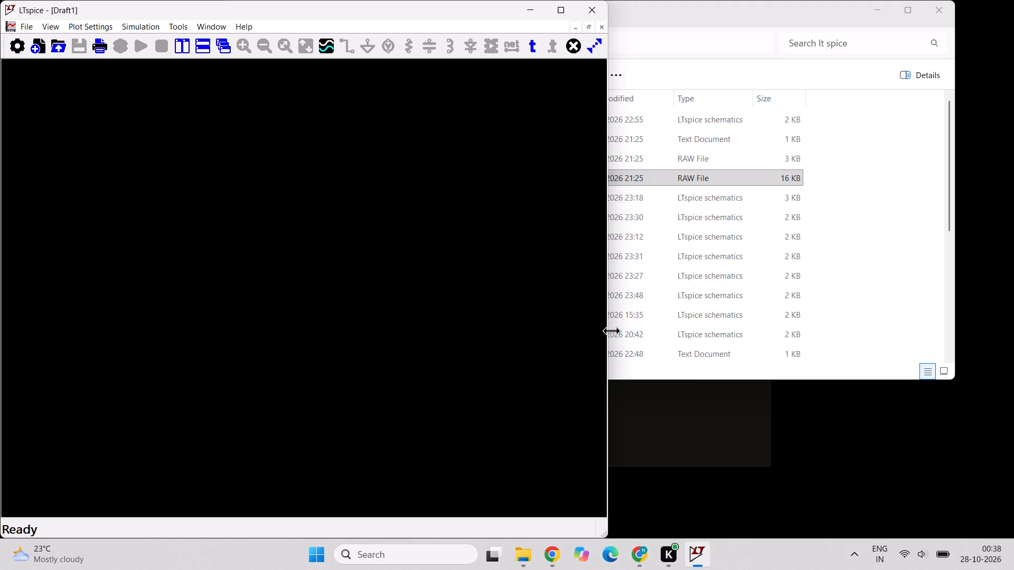
click(415, 281)
click(602, 8)
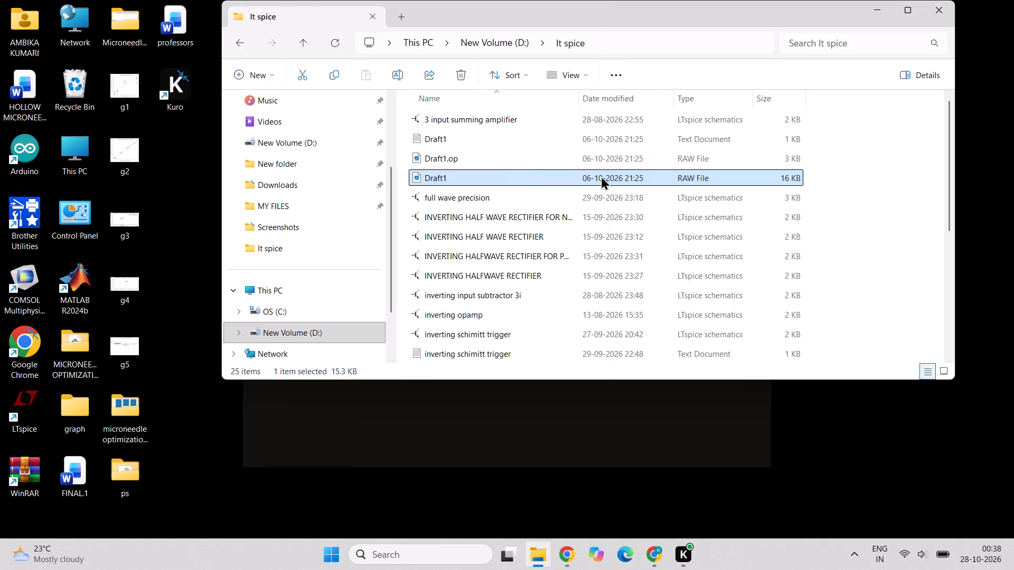
Delete the Draft1 and Draft1.op RAW files from the lt spice folder.
right_click(601, 176)
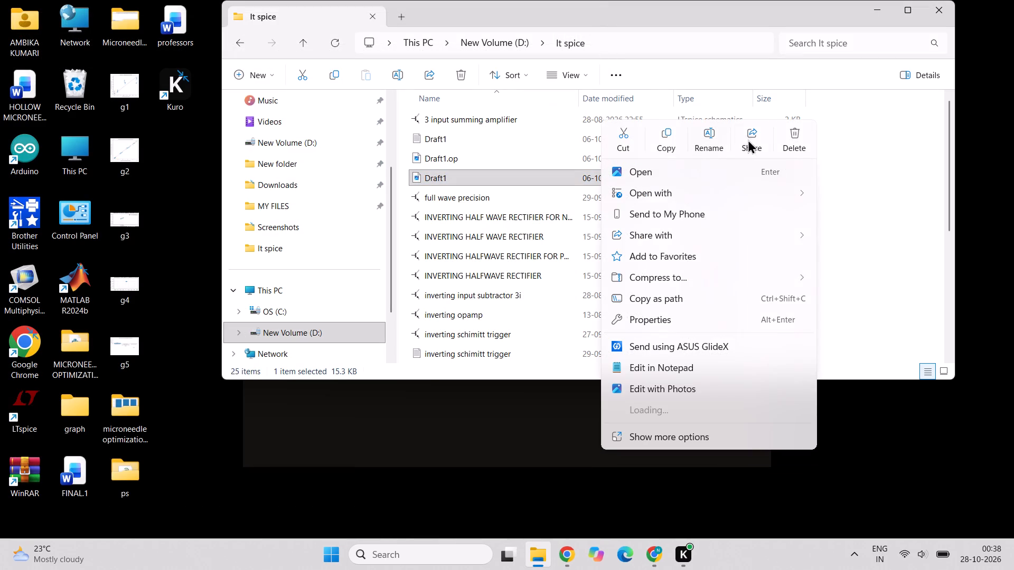
click(803, 148)
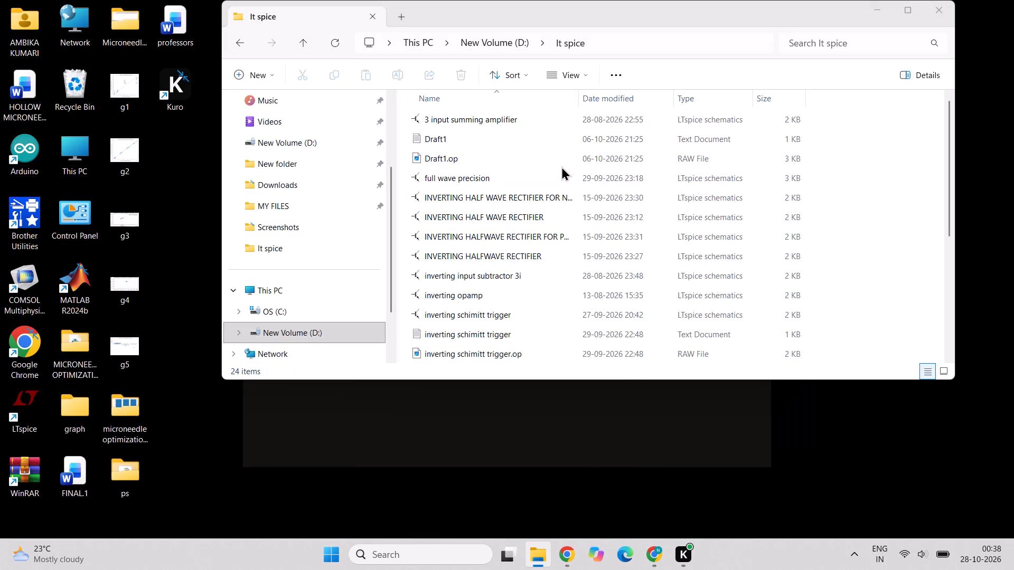
click(559, 154)
right_click(559, 154)
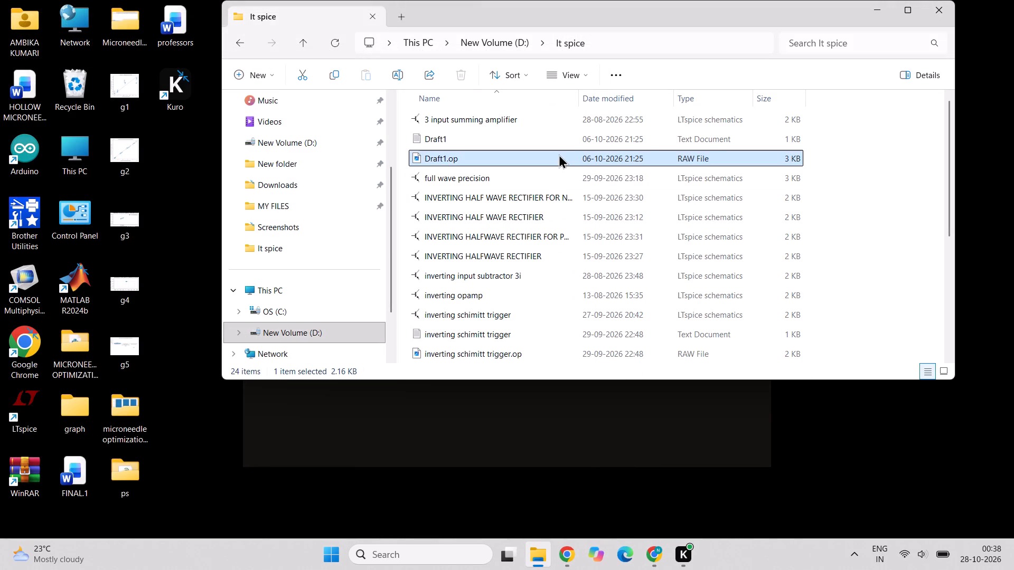
click(750, 134)
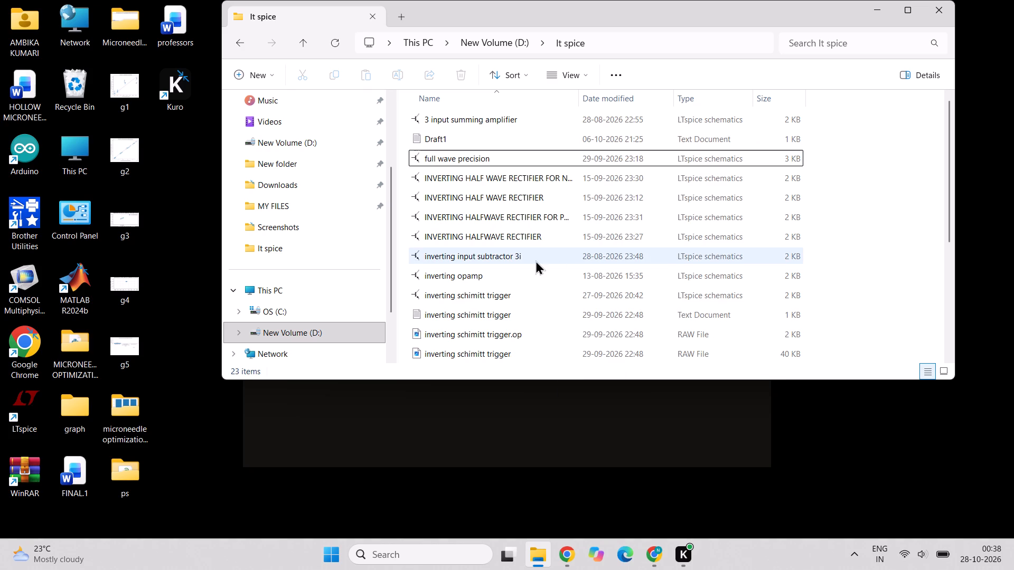
Look through the remaining schematics and simulation files in the lt spice folder.
scroll(536, 260, down, 8)
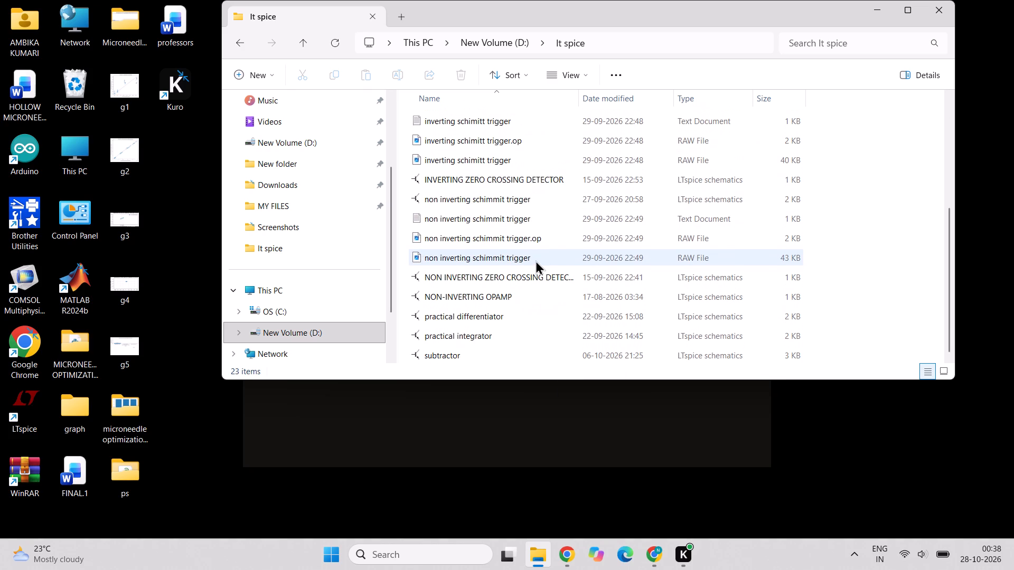
scroll(536, 260, up, 1)
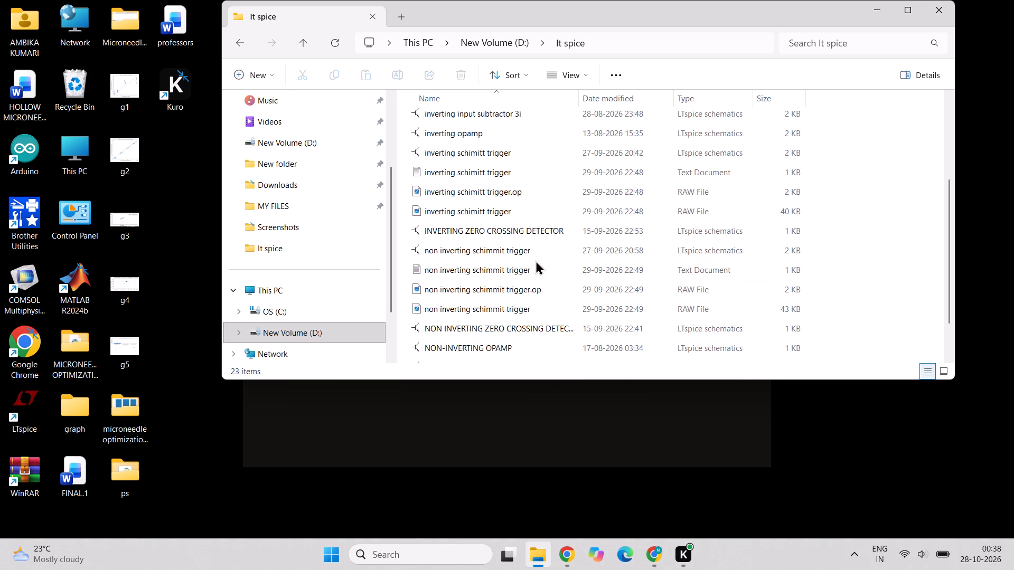
scroll(520, 237, down, 1)
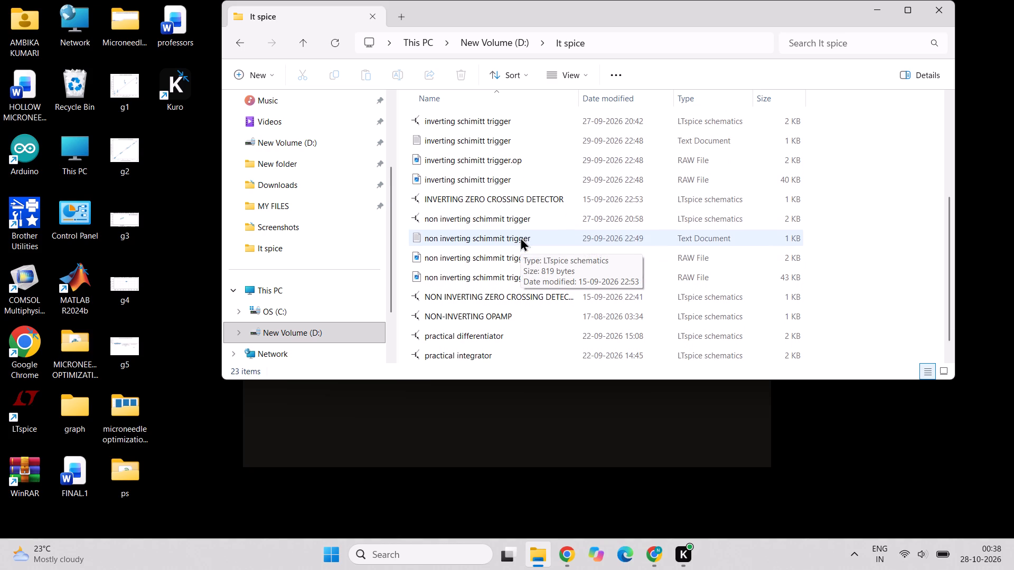
scroll(520, 237, down, 1)
scroll(487, 272, up, 3)
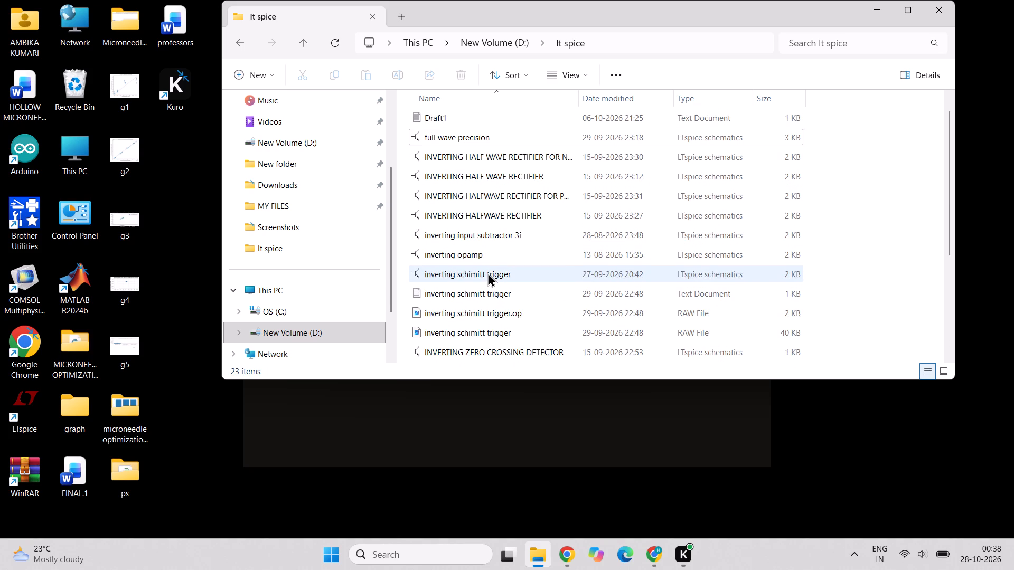
scroll(487, 272, up, 2)
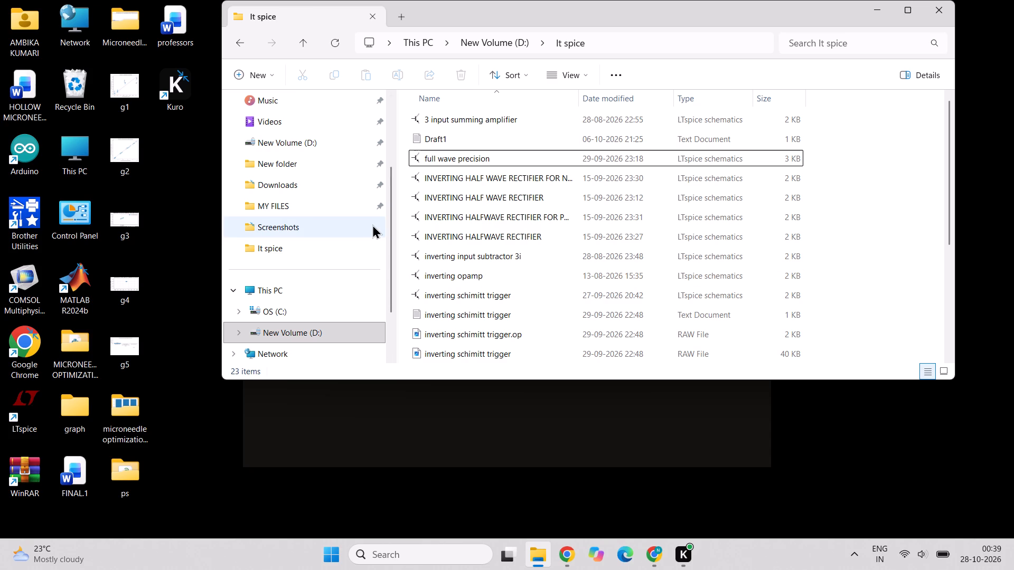
Open the Documents folder and look through its contents.
scroll(372, 224, up, 5)
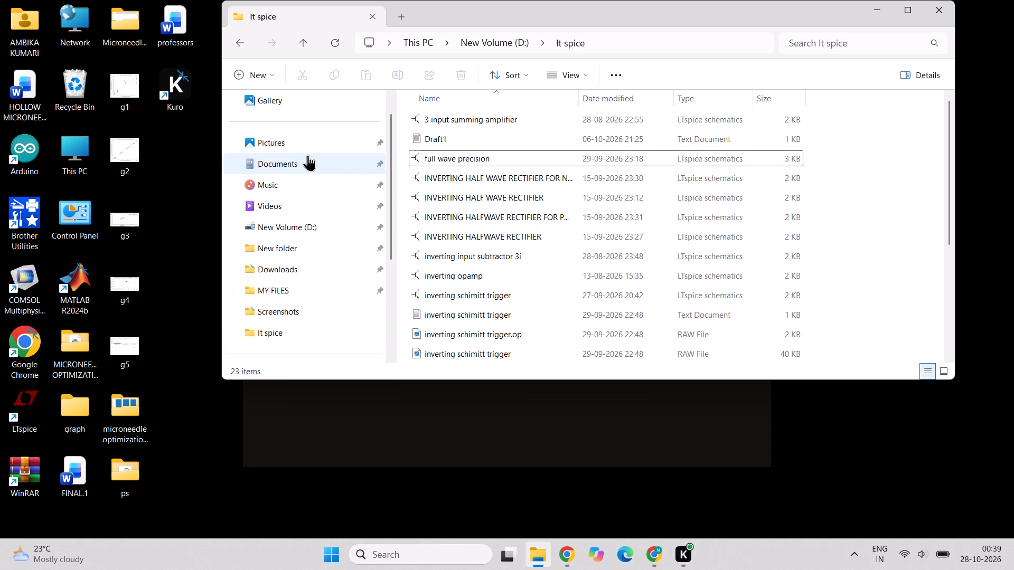
click(308, 155)
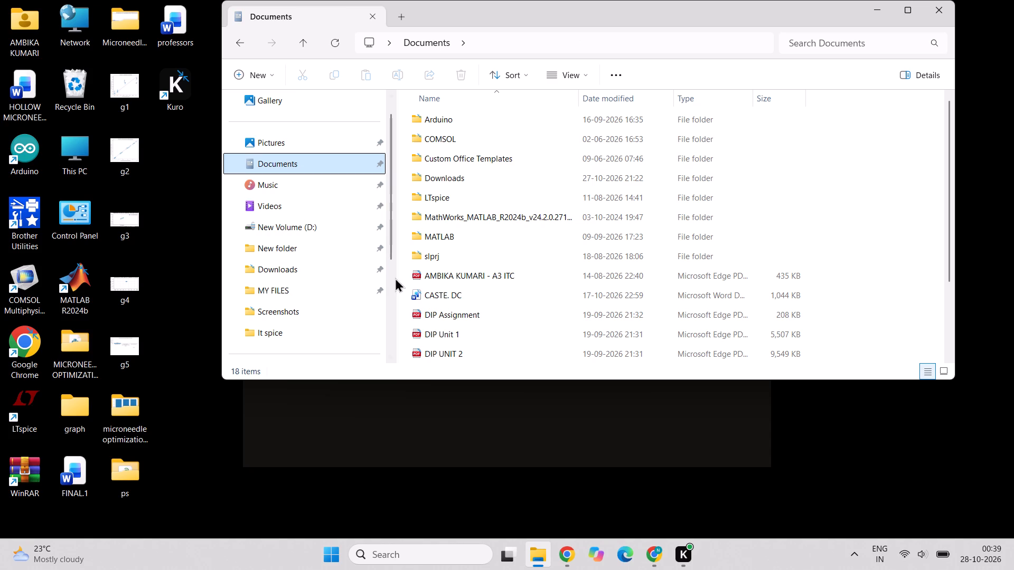
scroll(589, 306, down, 4)
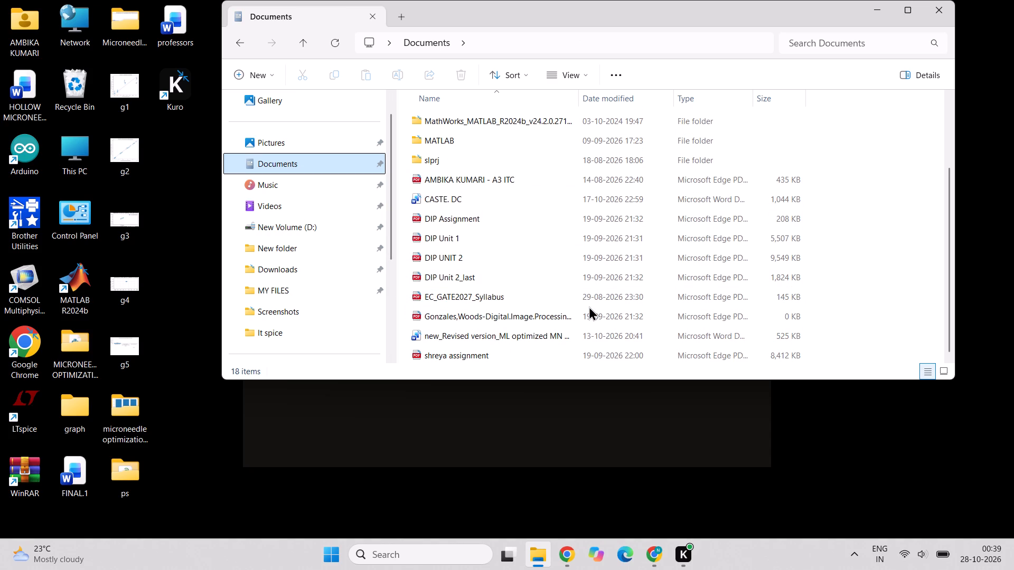
scroll(589, 306, down, 1)
Open the Downloads folder and look through its whole file list for the needed document.
scroll(311, 164, down, 1)
double_click(284, 244)
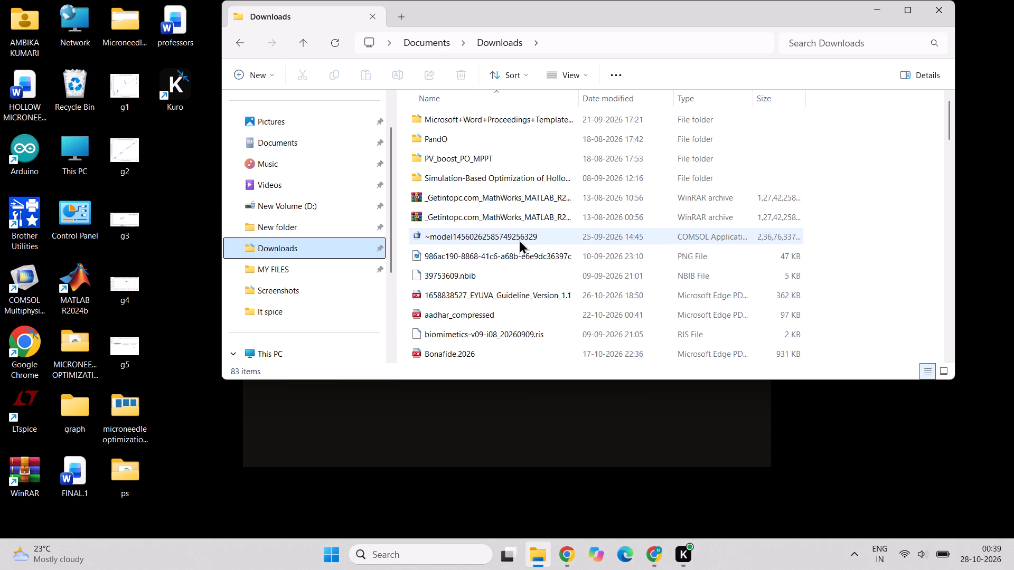
scroll(519, 240, down, 3)
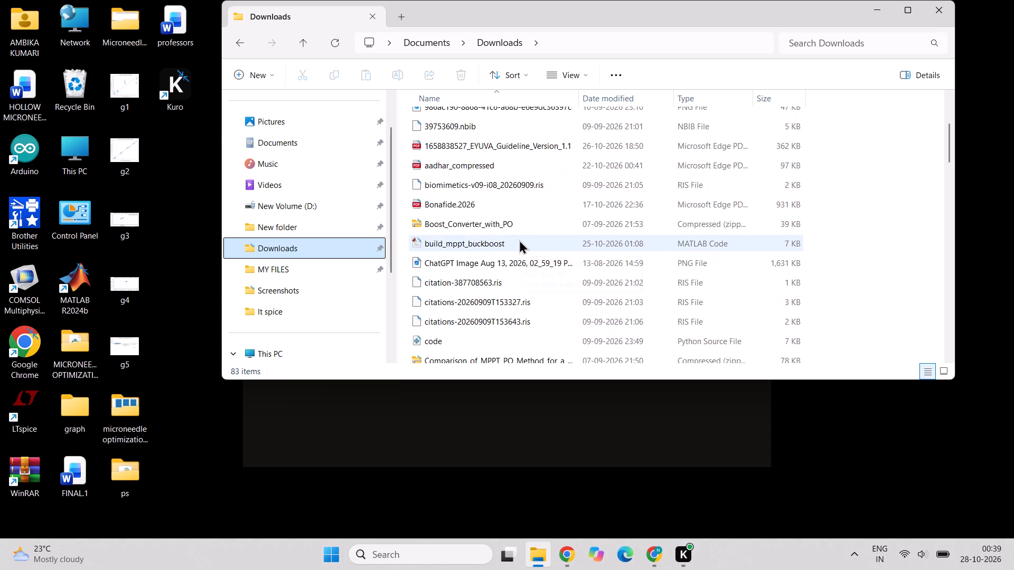
scroll(519, 240, down, 4)
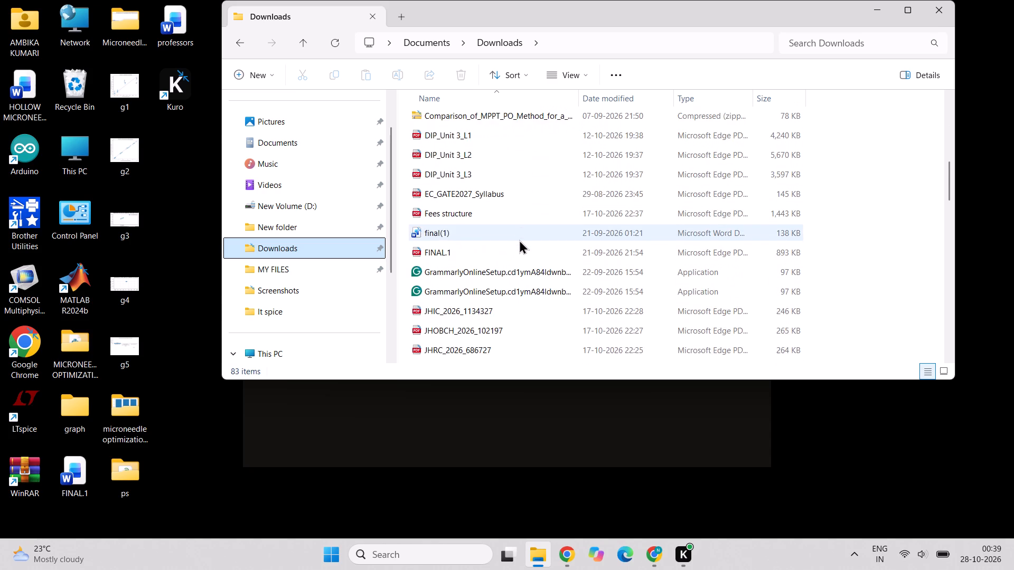
scroll(519, 240, down, 4)
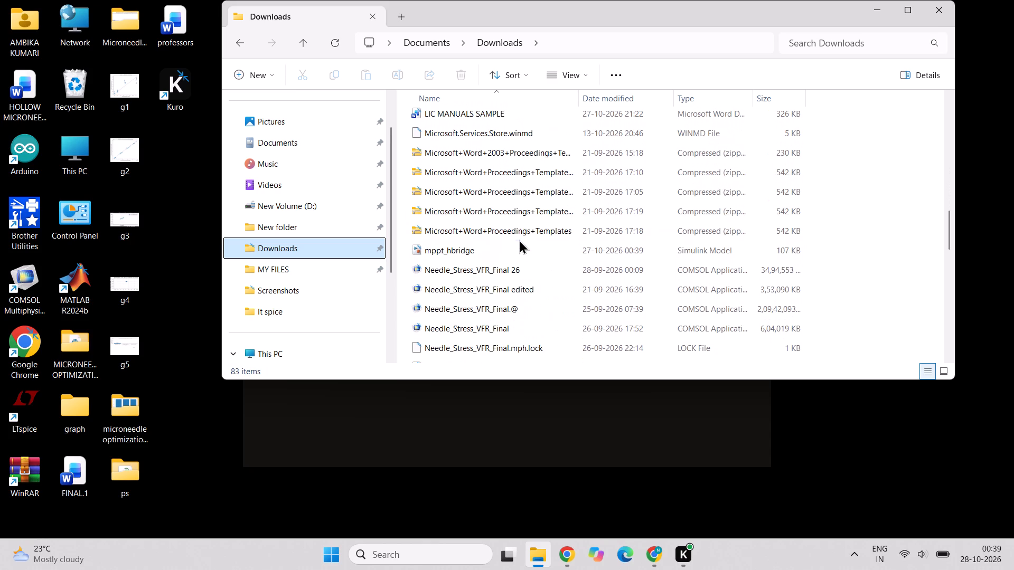
scroll(519, 240, down, 1)
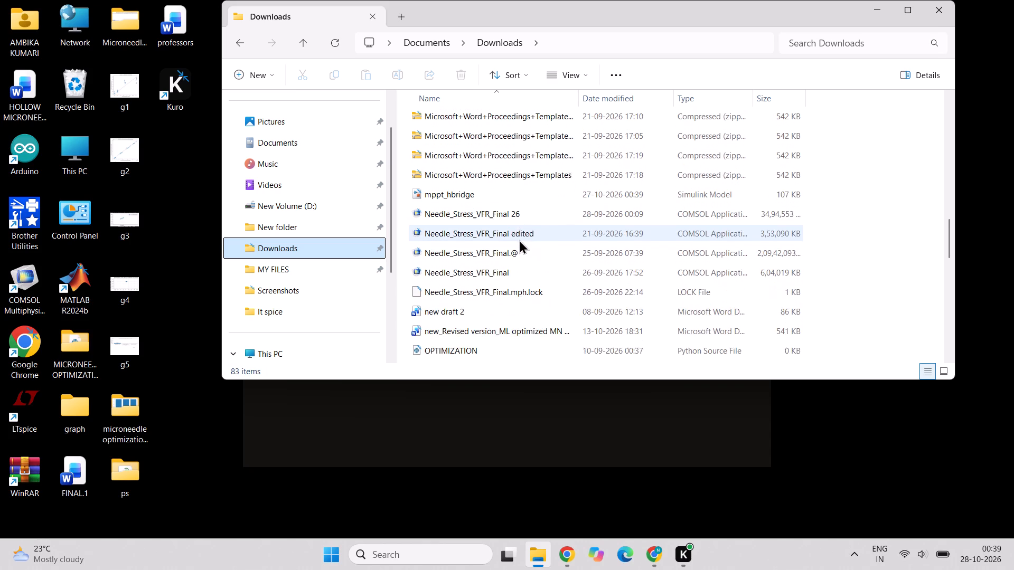
scroll(519, 240, down, 5)
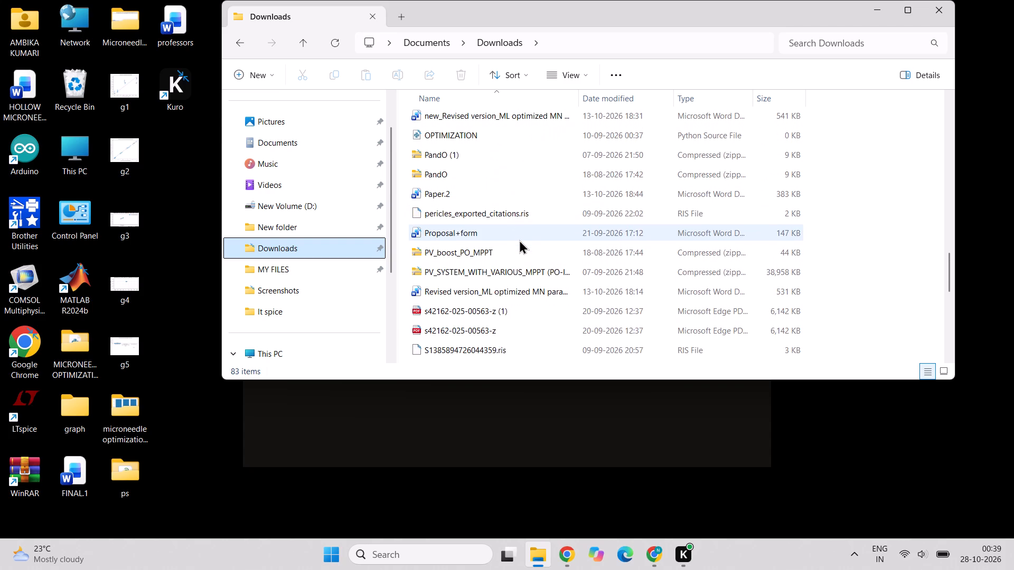
scroll(519, 240, down, 4)
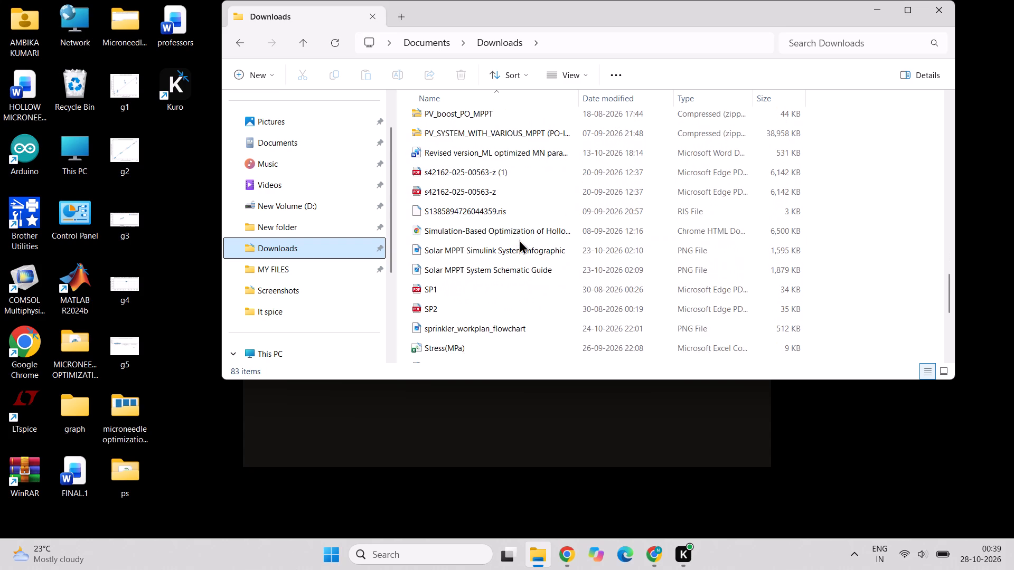
scroll(519, 240, down, 2)
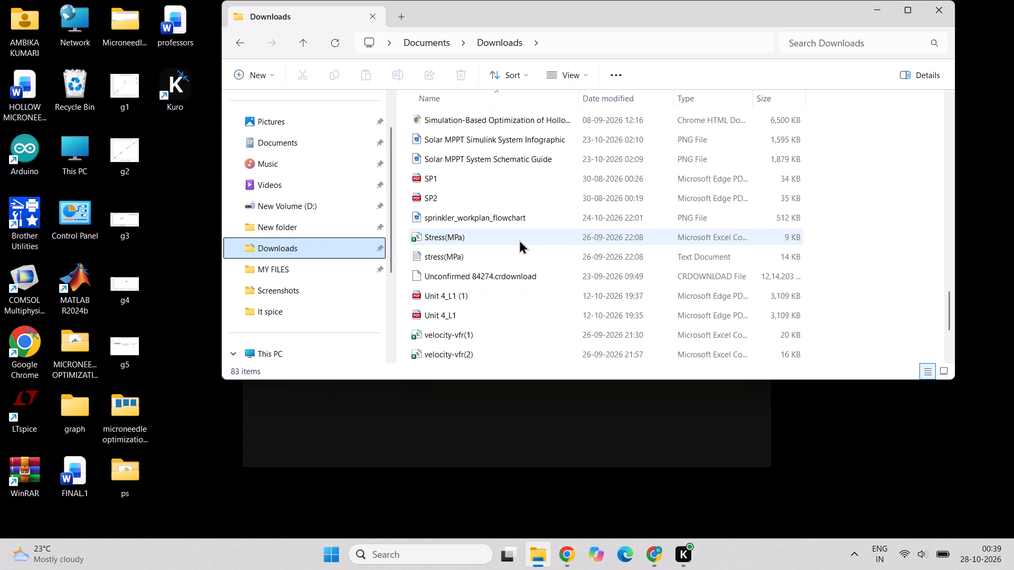
scroll(519, 240, down, 2)
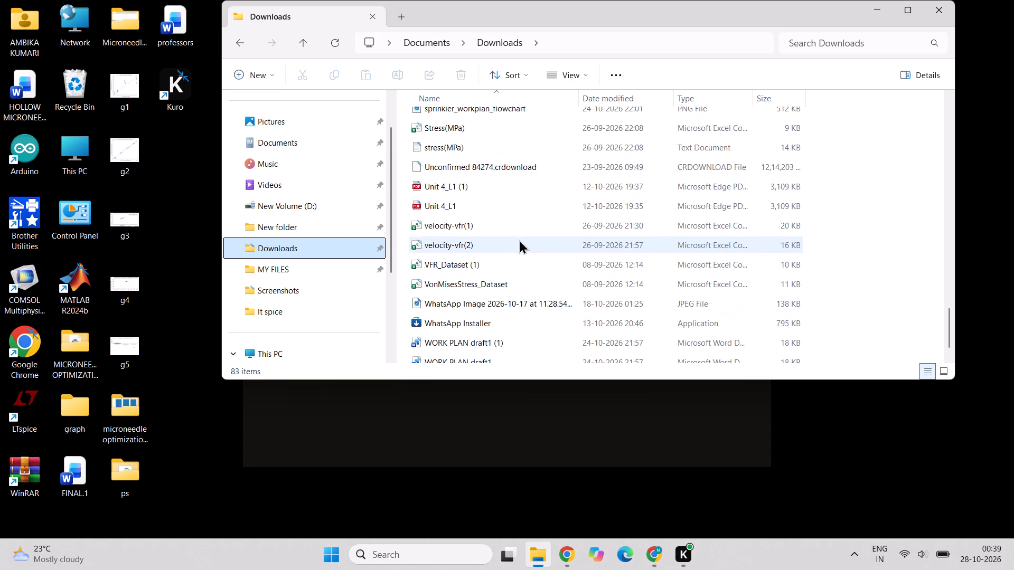
scroll(519, 240, down, 1)
scroll(504, 302, down, 1)
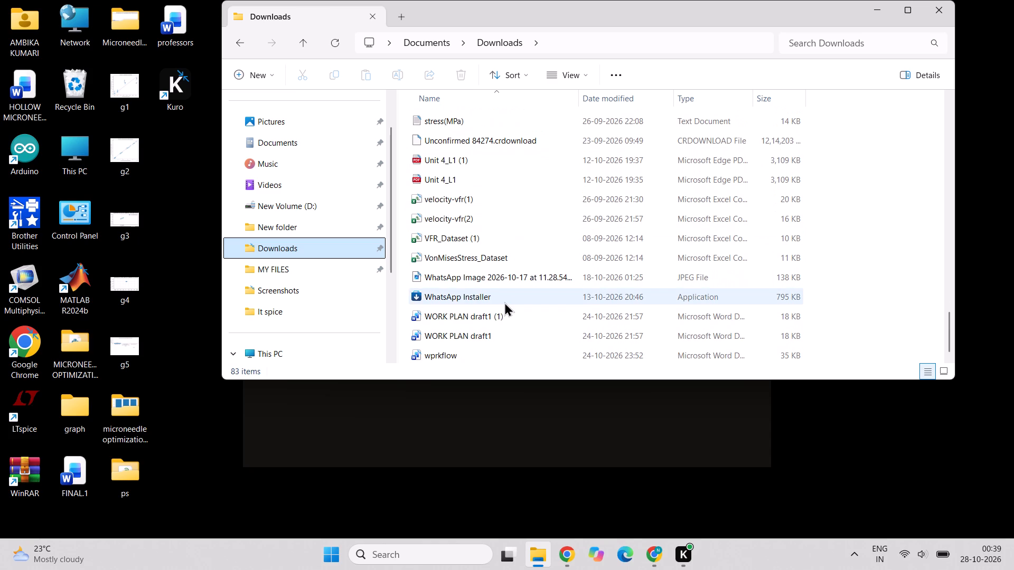
scroll(504, 302, down, 2)
Go back up the Downloads list and open the LIC MANUALS SAMPLE document in Word.
scroll(504, 302, up, 4)
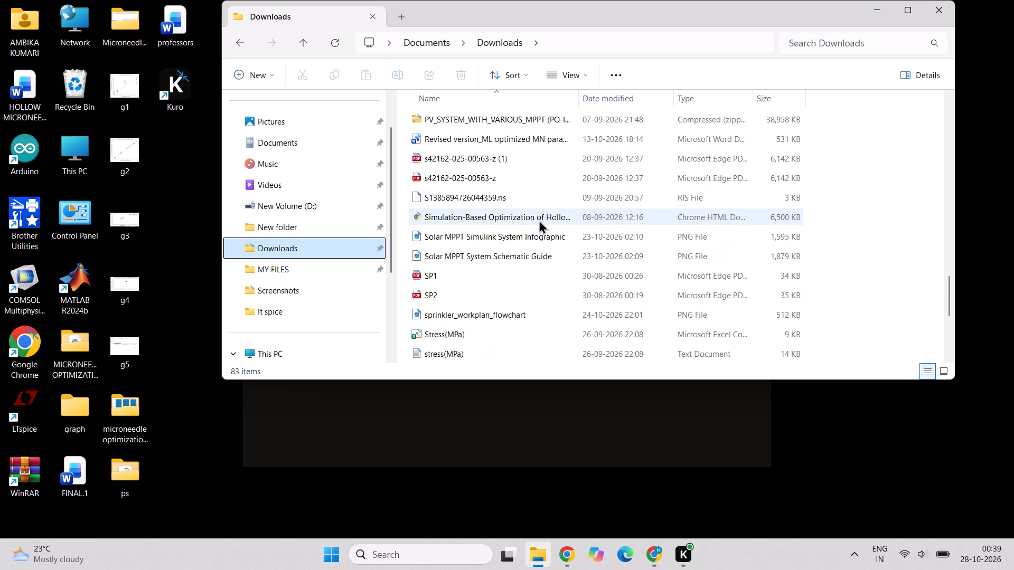
scroll(540, 216, up, 1)
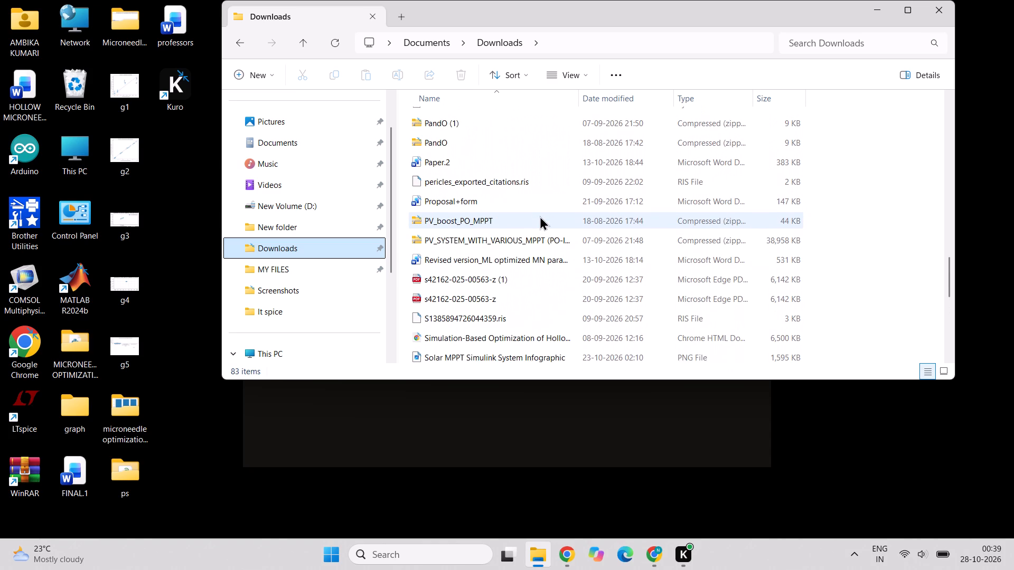
scroll(540, 216, up, 2)
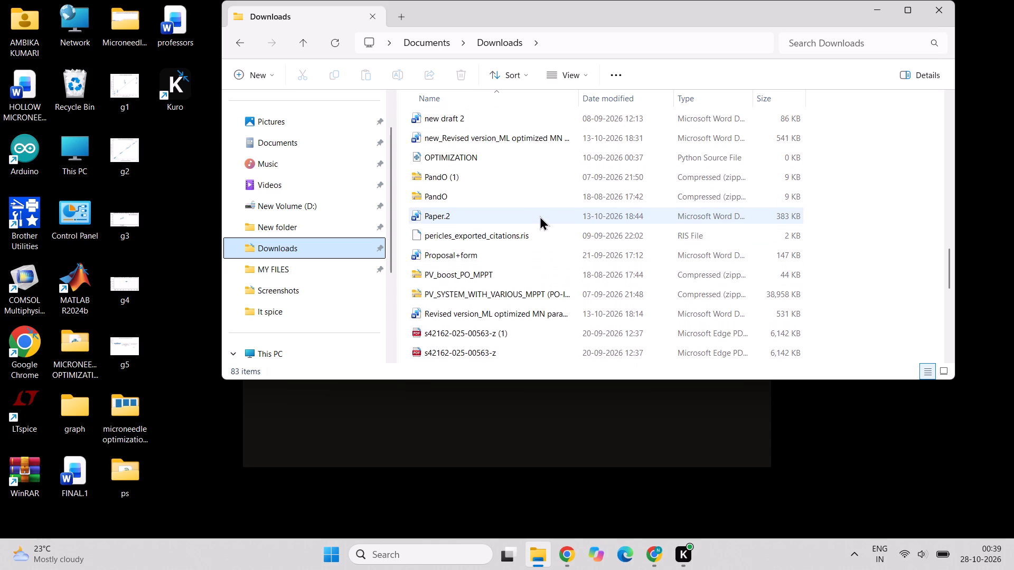
scroll(540, 216, up, 2)
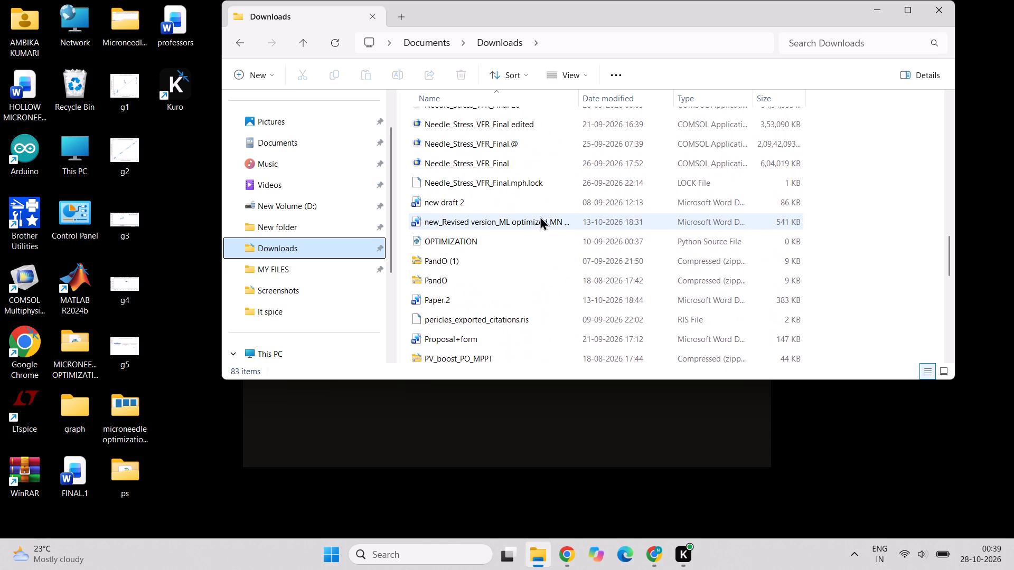
scroll(540, 216, up, 4)
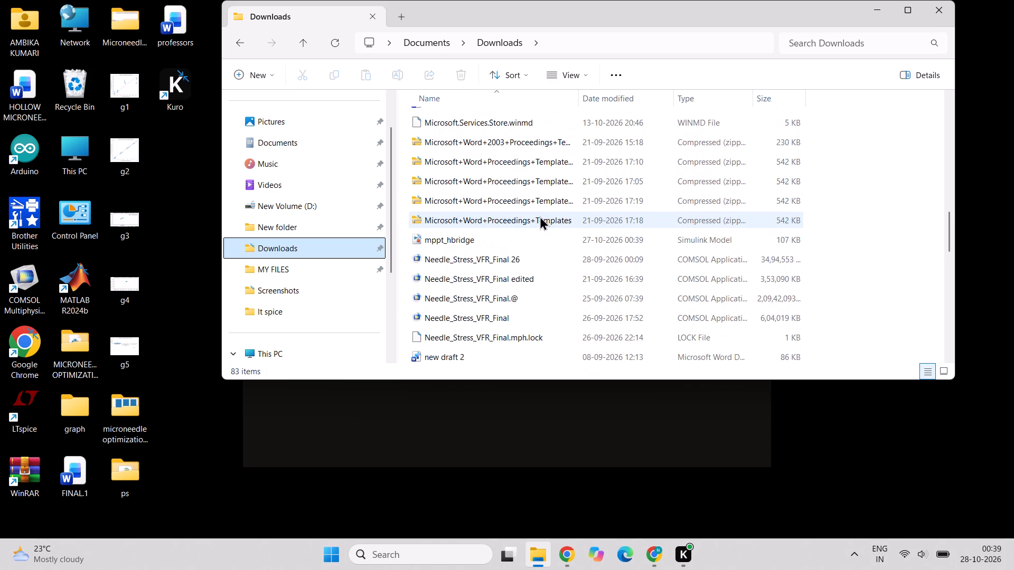
scroll(540, 216, up, 1)
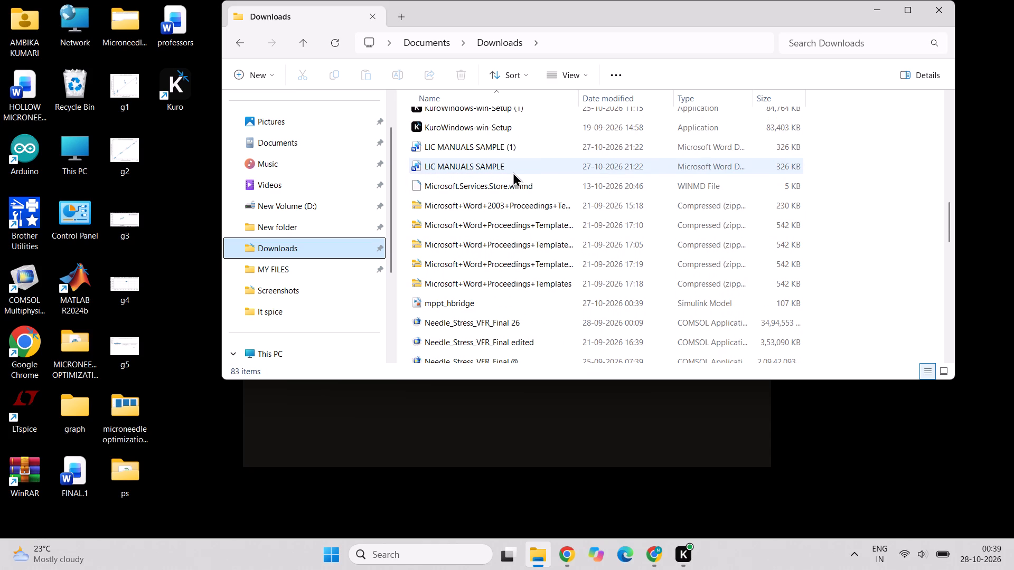
double_click(512, 169)
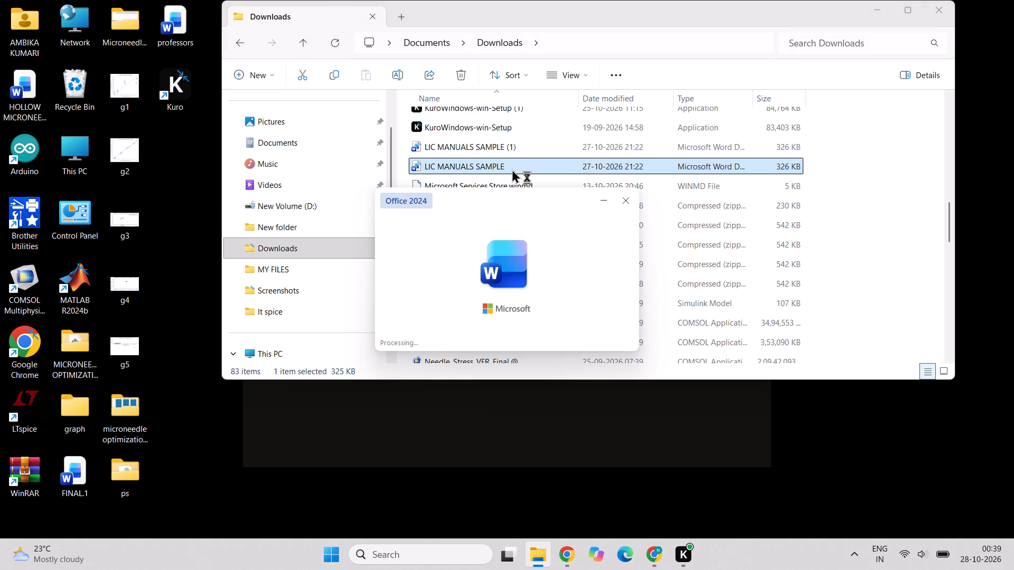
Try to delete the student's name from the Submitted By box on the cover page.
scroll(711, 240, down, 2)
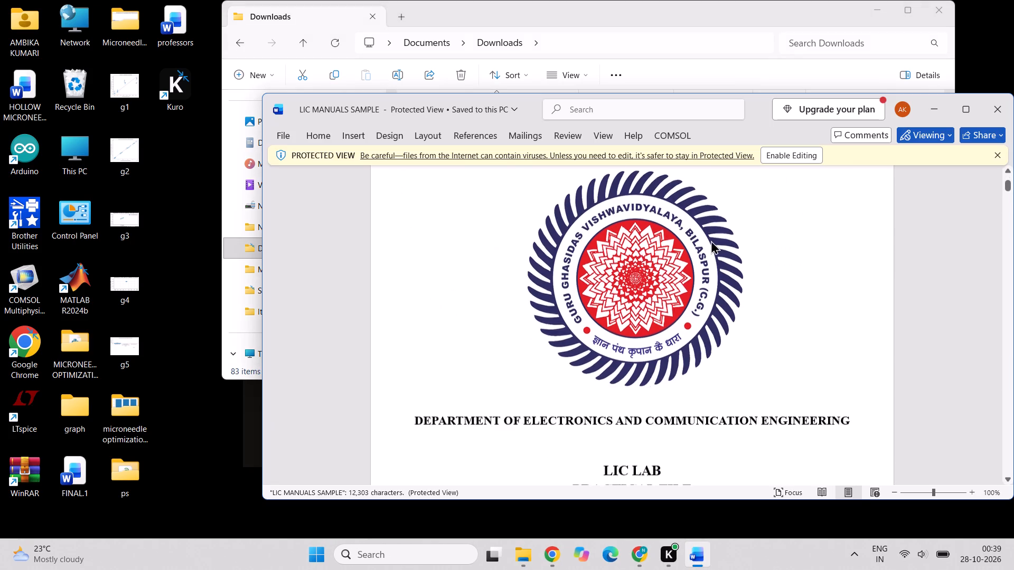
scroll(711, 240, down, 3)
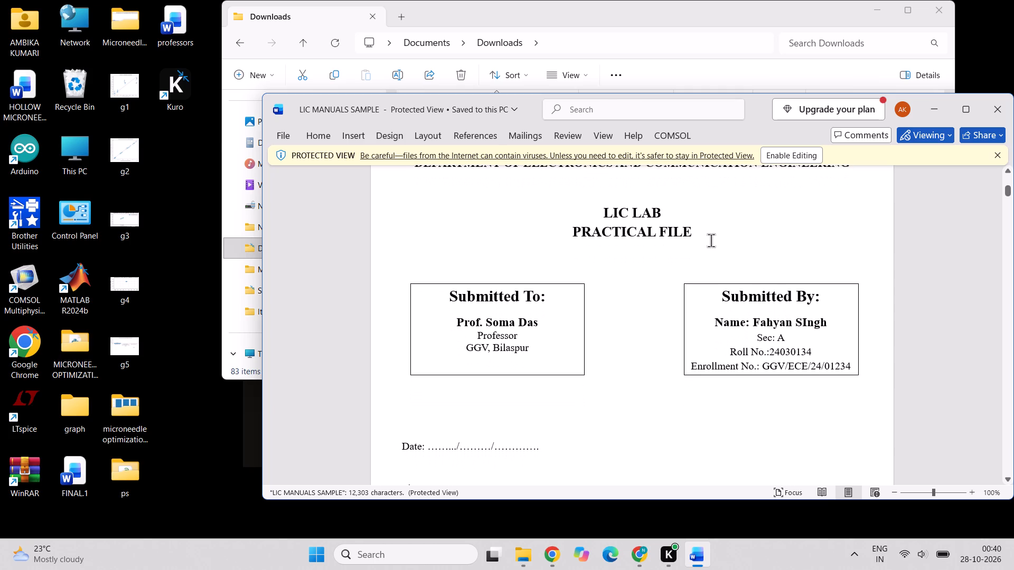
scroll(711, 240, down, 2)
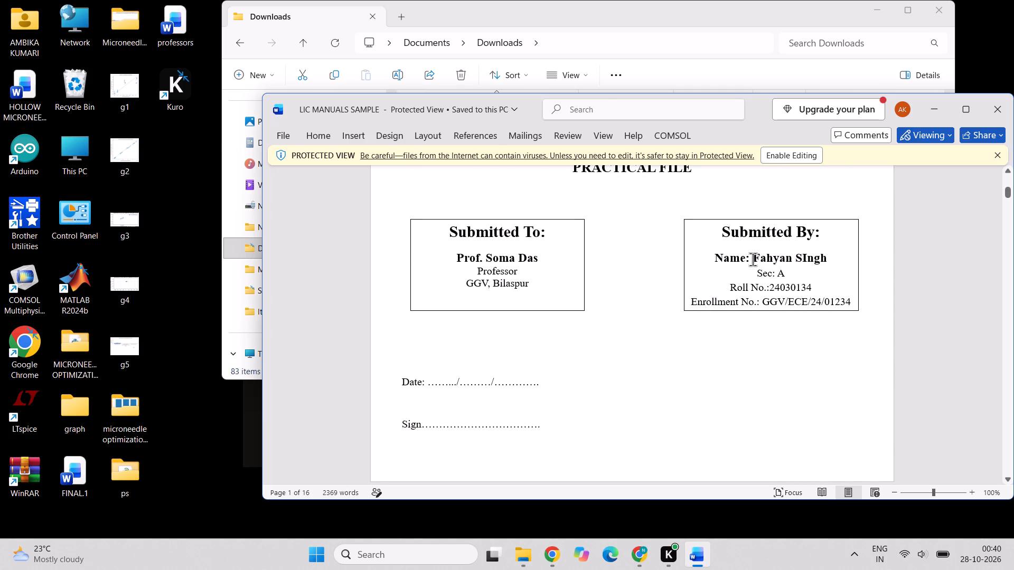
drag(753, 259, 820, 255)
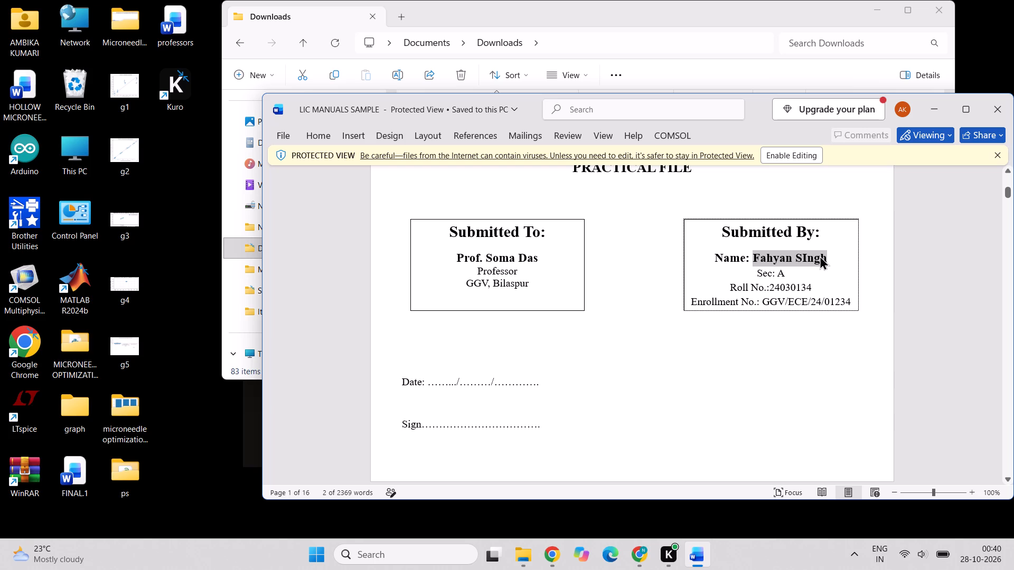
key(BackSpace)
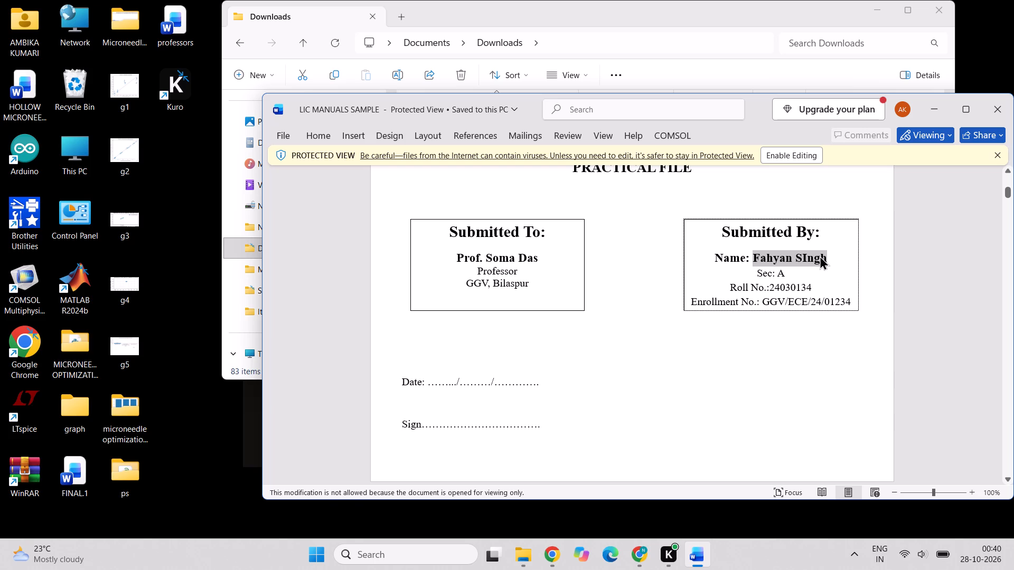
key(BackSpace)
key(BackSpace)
Enable editing for the LIC MANUALS SAMPLE document opened in Protected View.
click(799, 160)
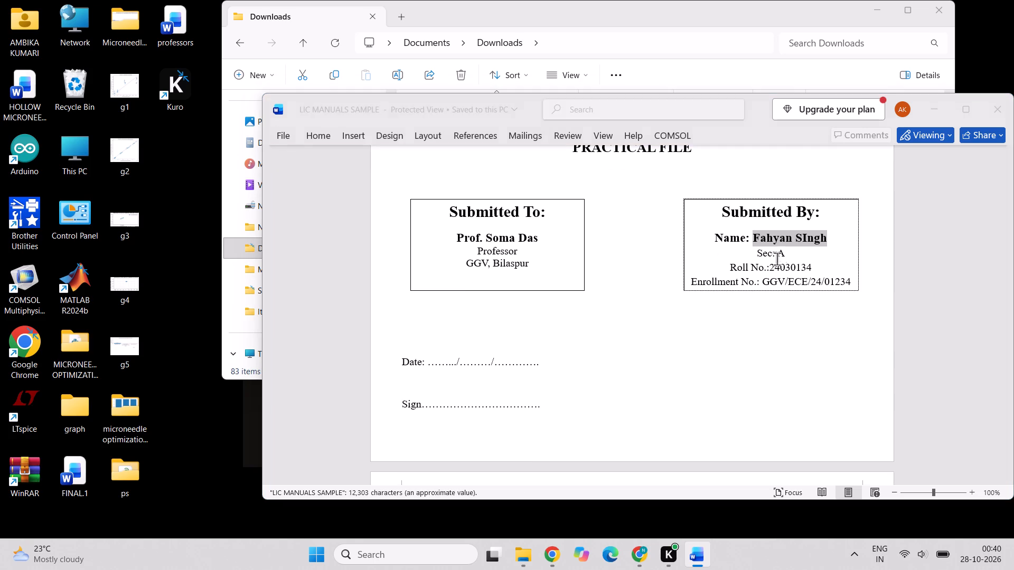
Replace the student's name in the cover page's Submitted By box with the new student's name.
scroll(768, 293, down, 3)
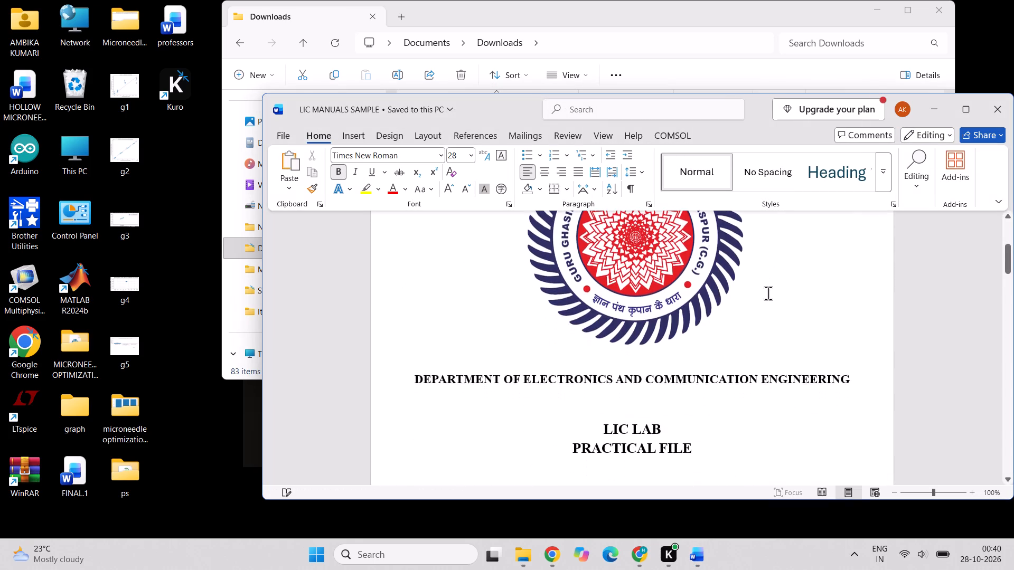
scroll(768, 293, down, 4)
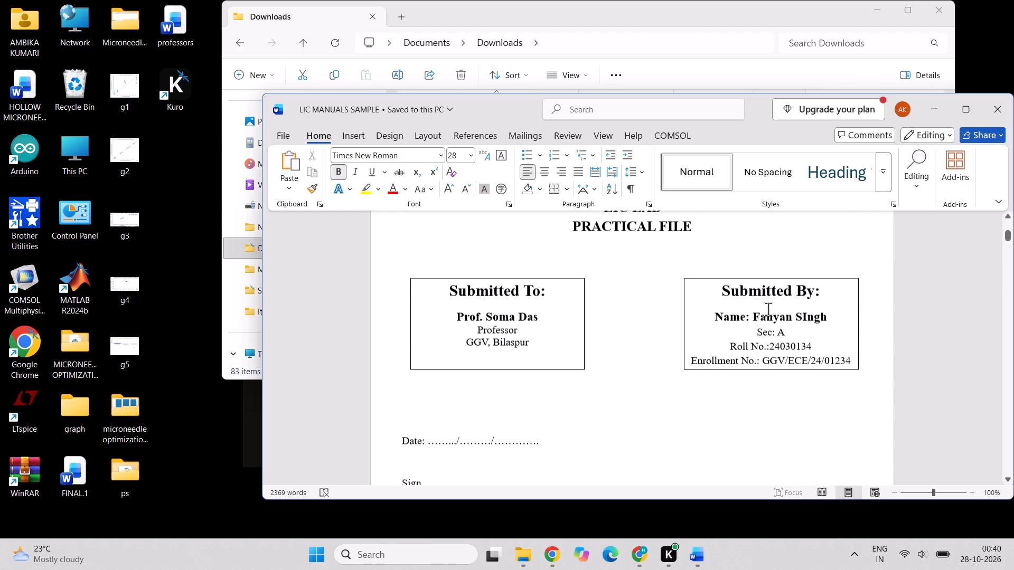
drag(753, 315, 824, 309)
key(BackSpace)
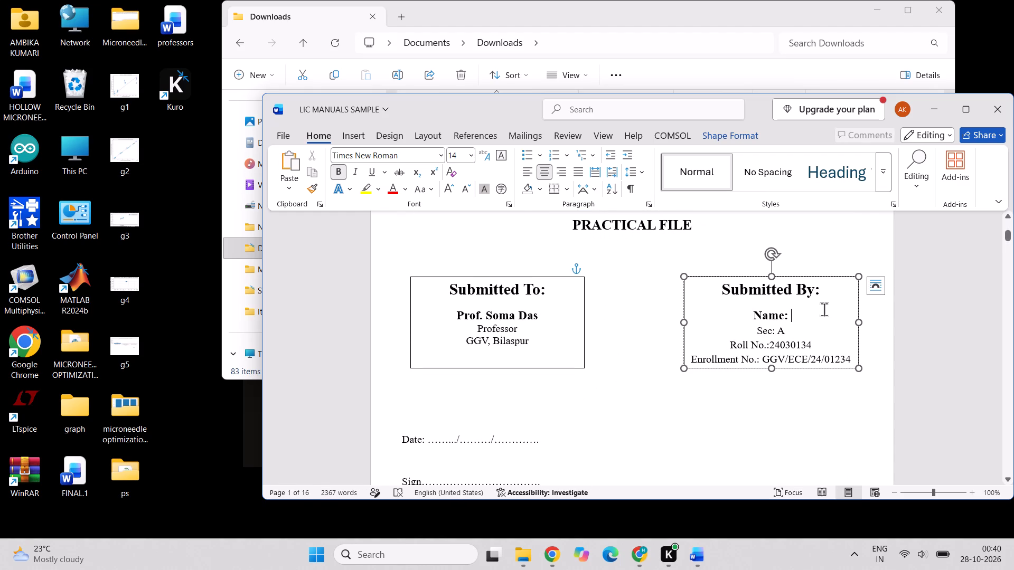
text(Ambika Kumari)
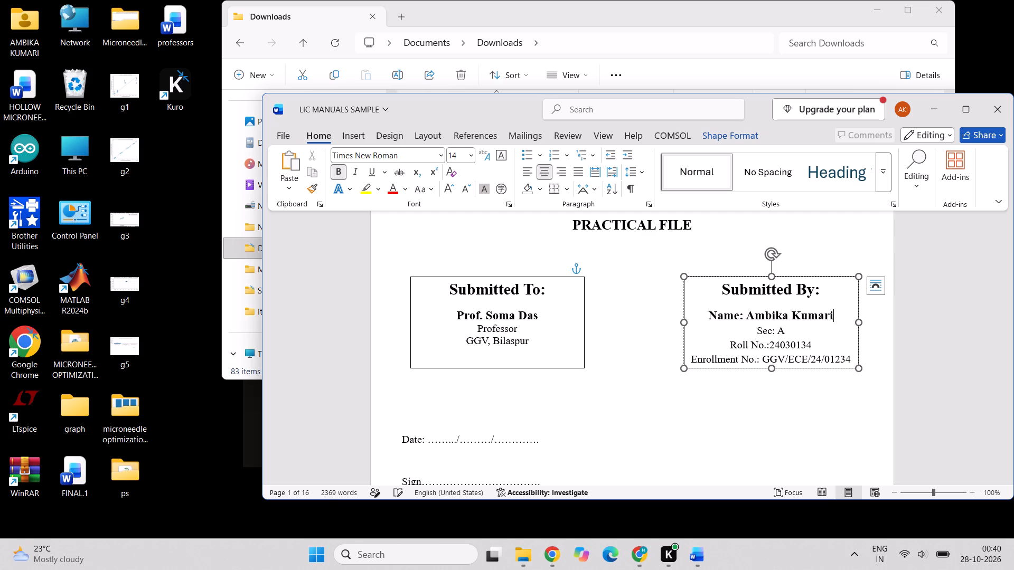
Change the section in the Submitted By box to B.
click(786, 330)
key(BackSpace)
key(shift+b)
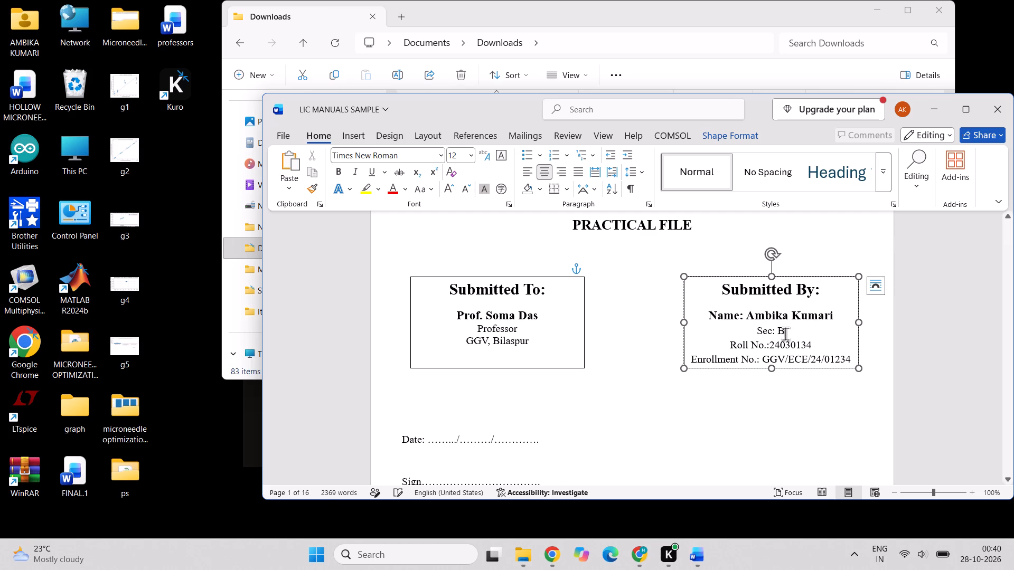
Replace the roll number in the Submitted By box with the new student's roll number.
drag(816, 345, 793, 348)
drag(793, 348, 772, 349)
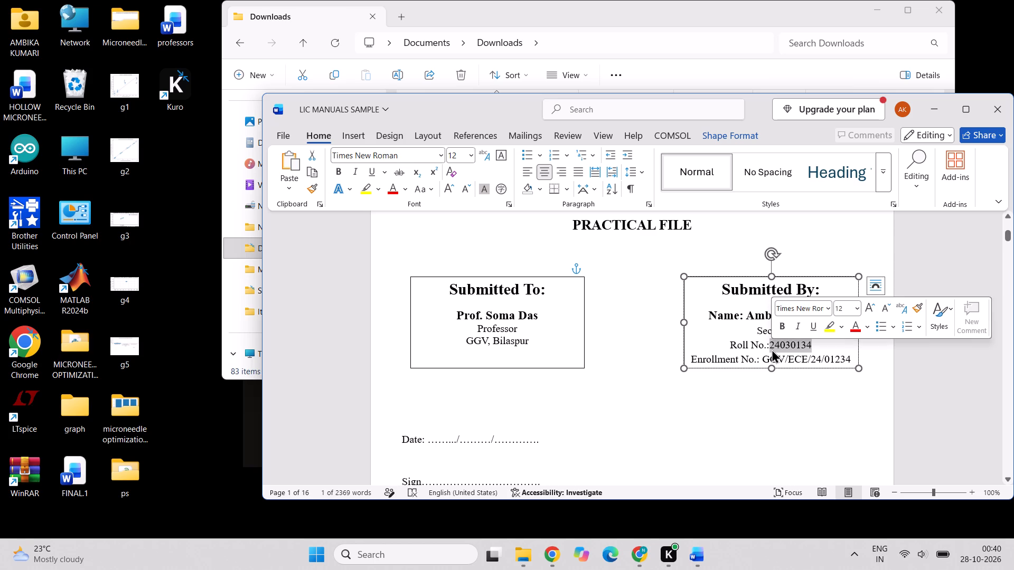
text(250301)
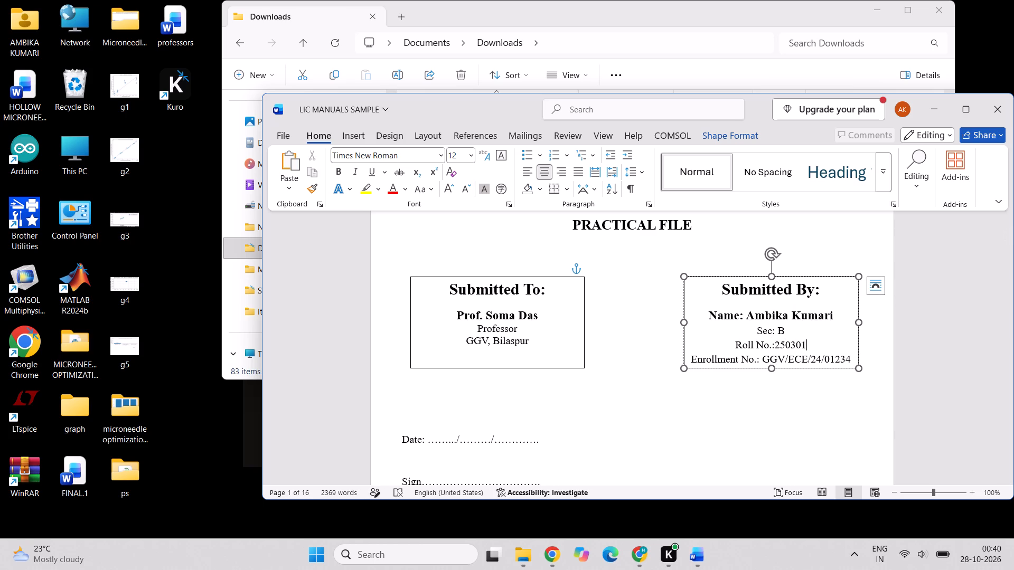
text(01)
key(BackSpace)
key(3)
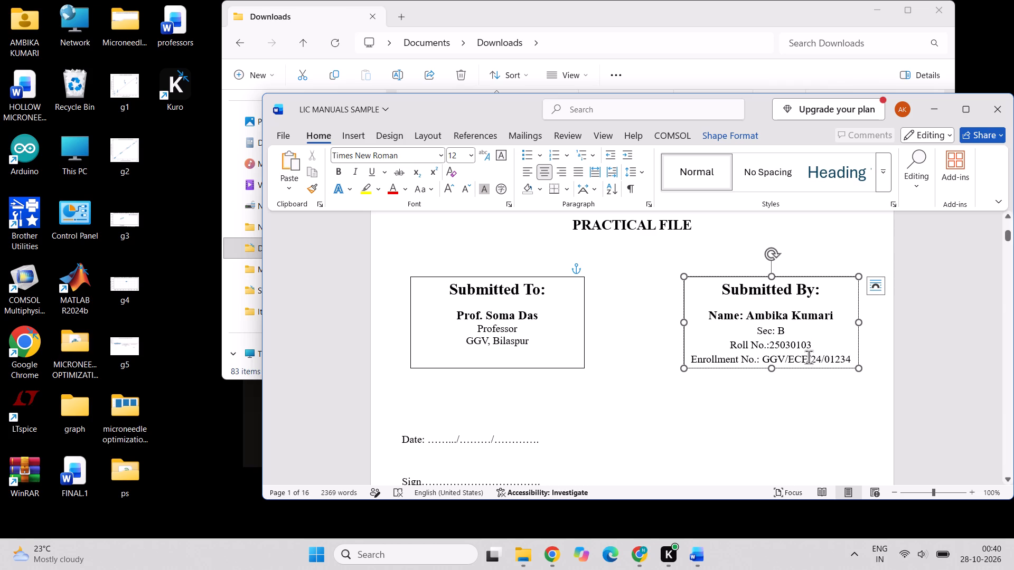
Update the enrollment number in the Submitted By box, removing the ECE part, setting the year to 25 and replacing the final digits.
click(809, 357)
key(BackSpace)
key(BackSpace)
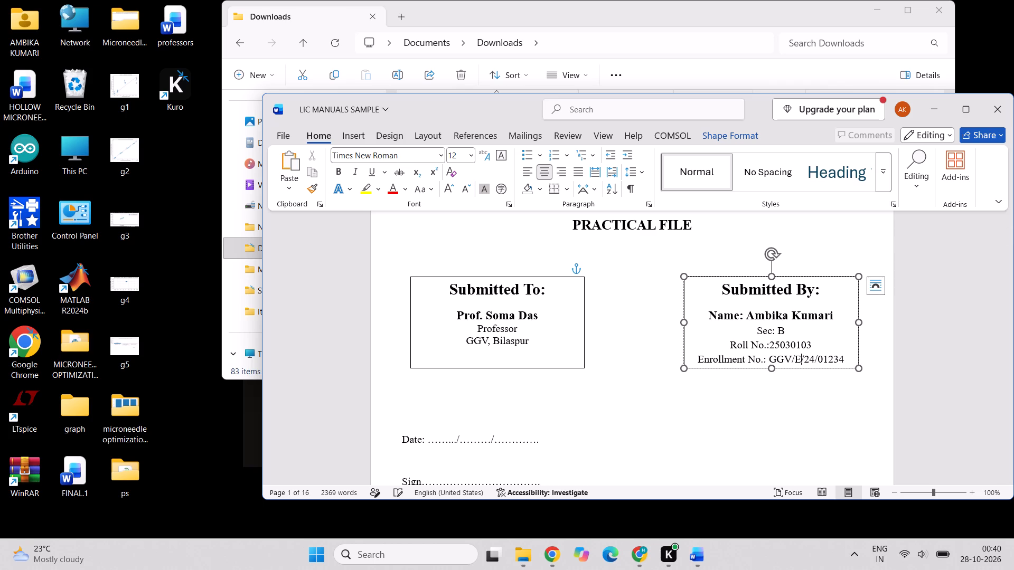
key(BackSpace)
key(BackSpace)
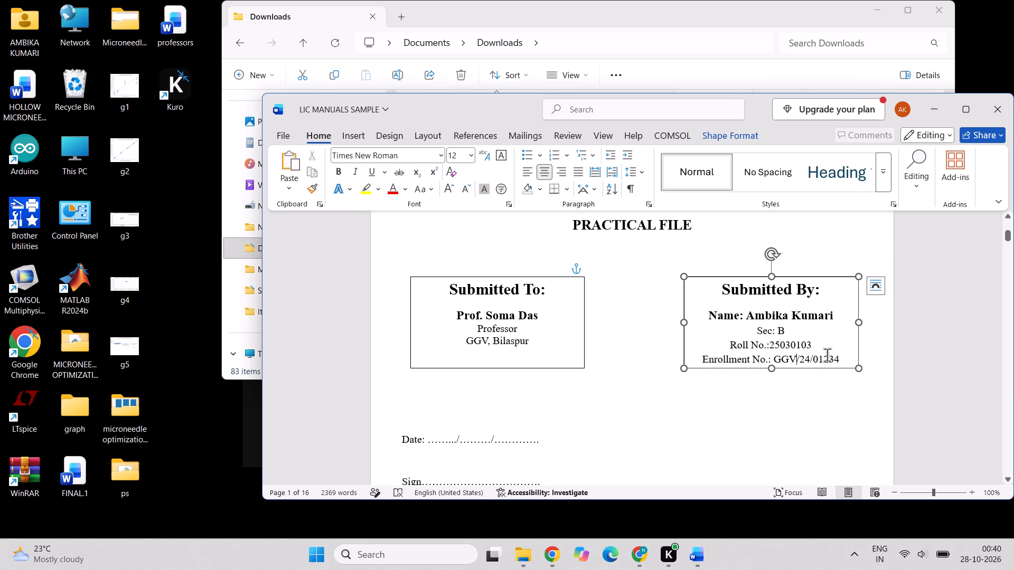
click(811, 359)
key(BackSpace)
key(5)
click(840, 359)
key(BackSpace)
key(BackSpace)
key(BackSpace)
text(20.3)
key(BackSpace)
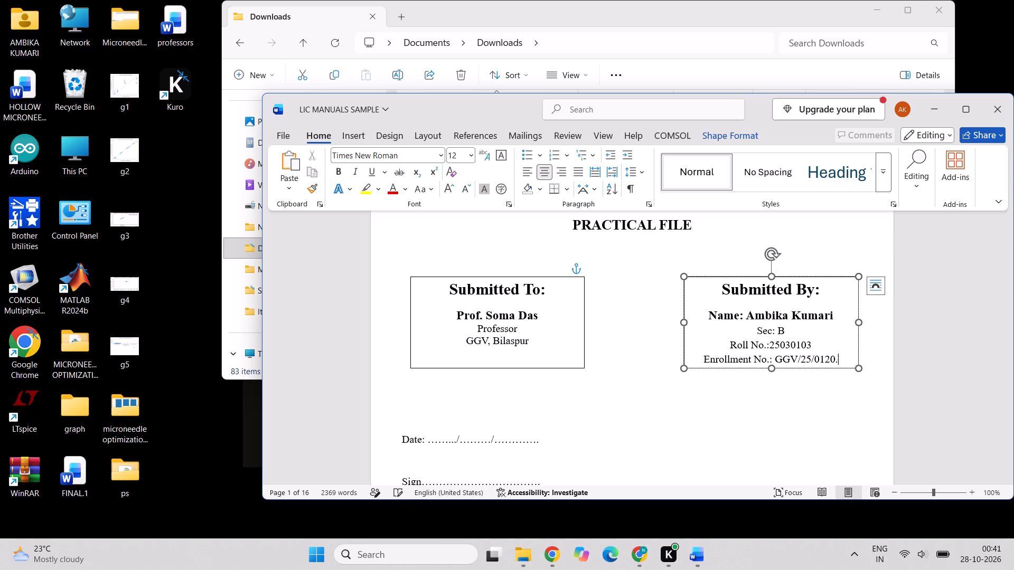
Replace the stray full stop ending the enrollment number in the cover page's Submitted By box with the missing last digit.
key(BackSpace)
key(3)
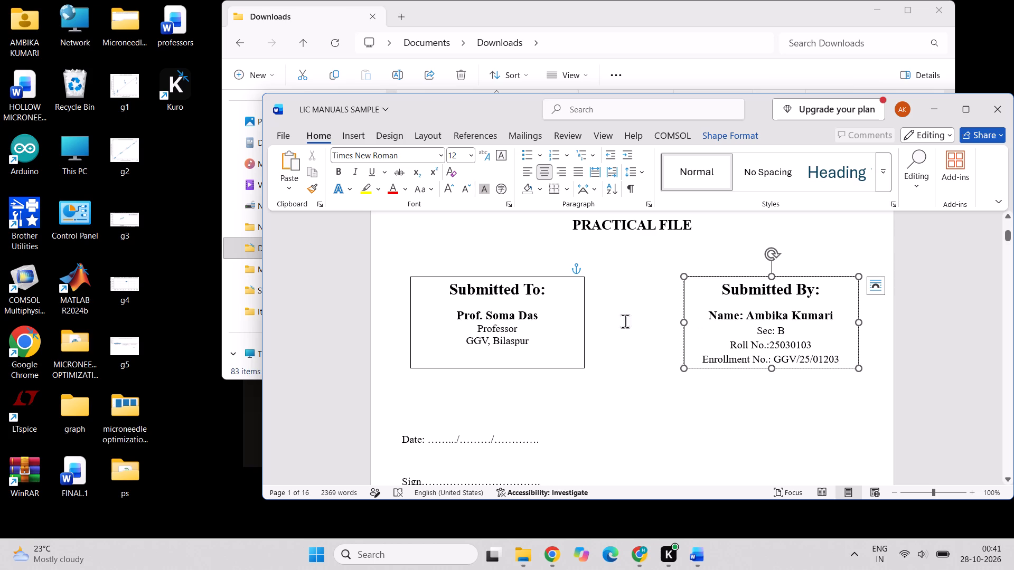
Look through the rest of the cover page, the INDEX table of experiments and the start of Experiment No.-1.
scroll(577, 347, down, 2)
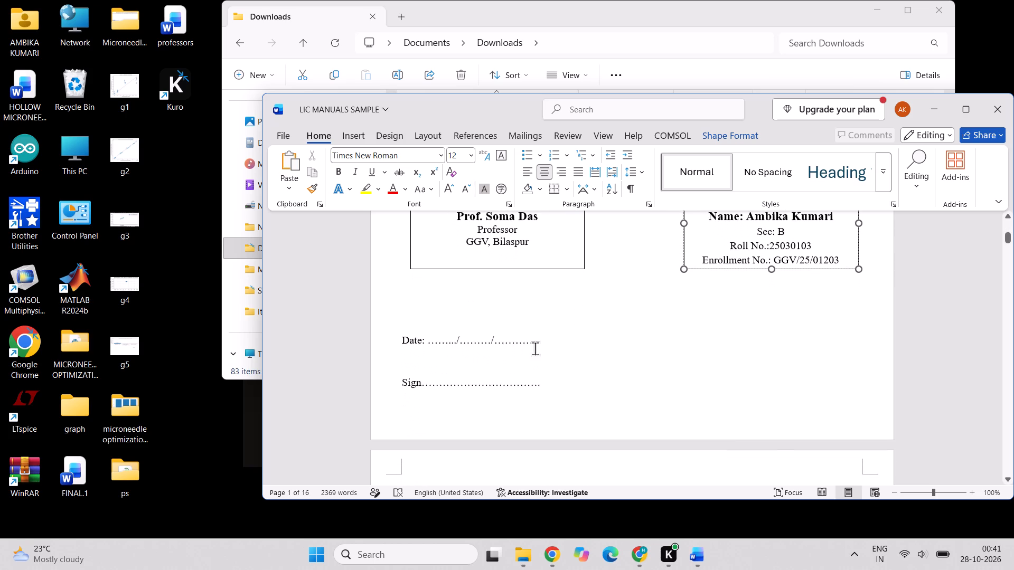
scroll(493, 372, down, 4)
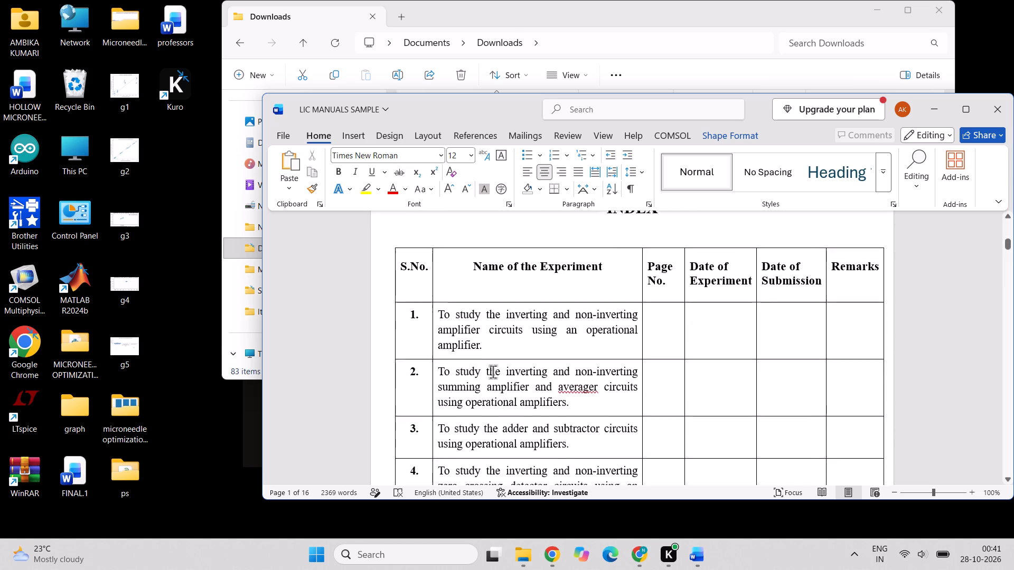
scroll(493, 372, down, 1)
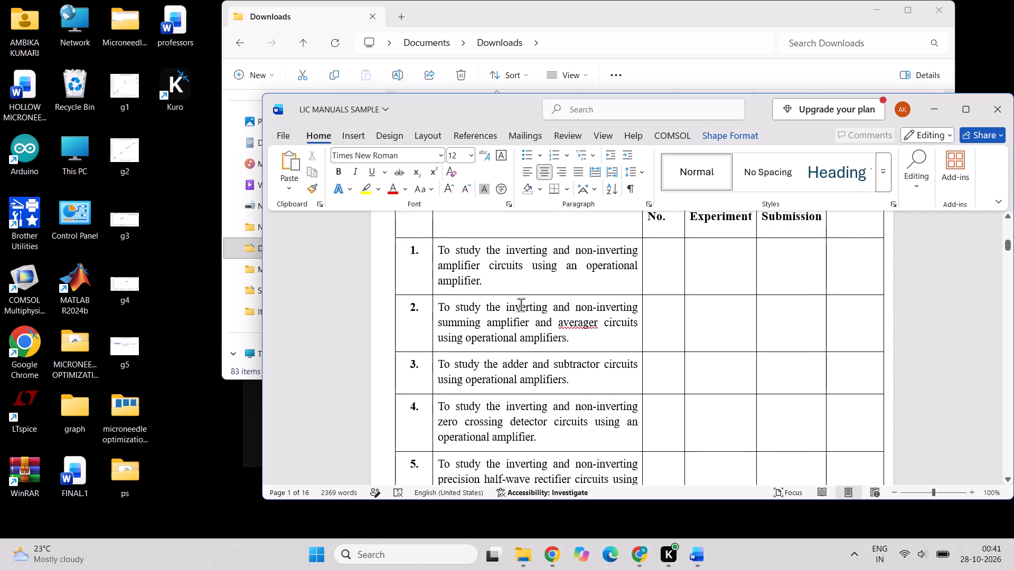
scroll(522, 304, down, 1)
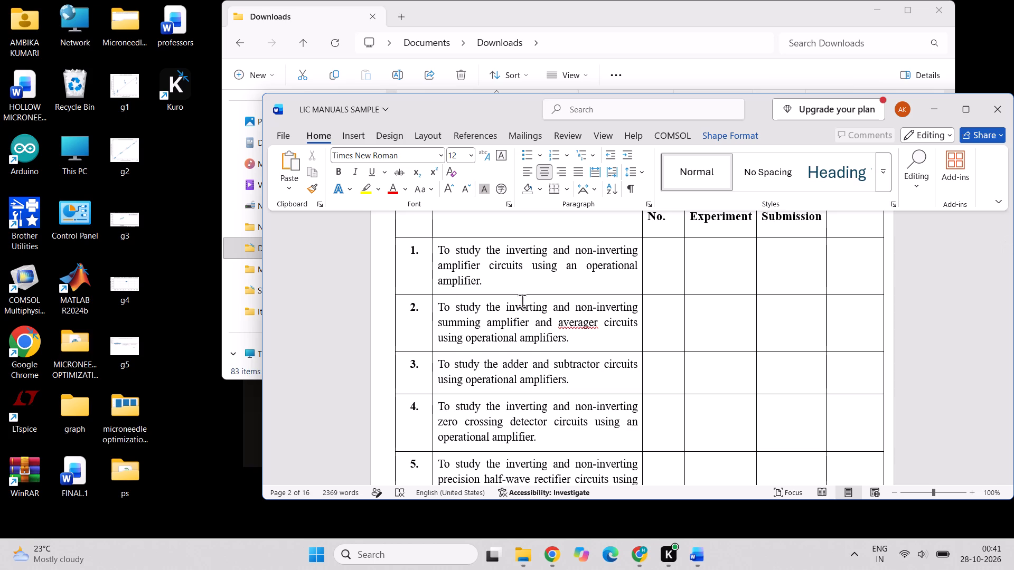
scroll(522, 301, down, 3)
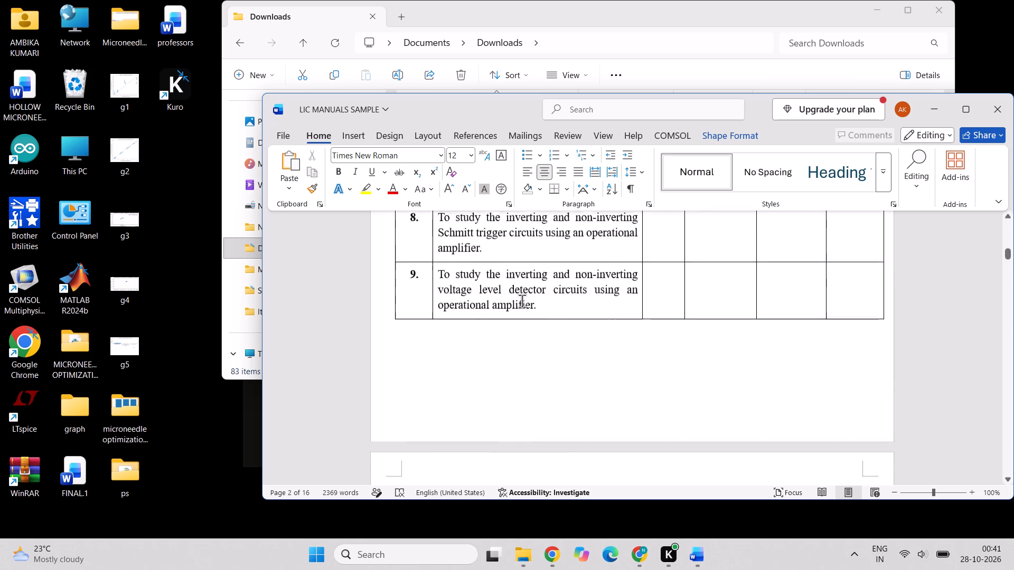
scroll(522, 301, down, 3)
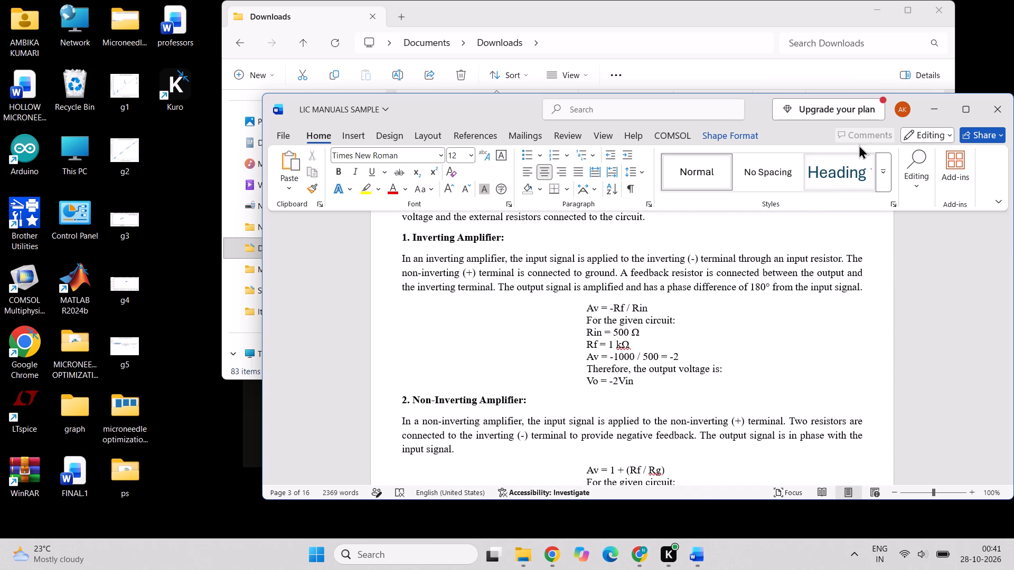
Maximize the document window and examine Experiment No.-1, including its amplifier theory and its Circuit Diagram, Graph and Result sections.
click(974, 103)
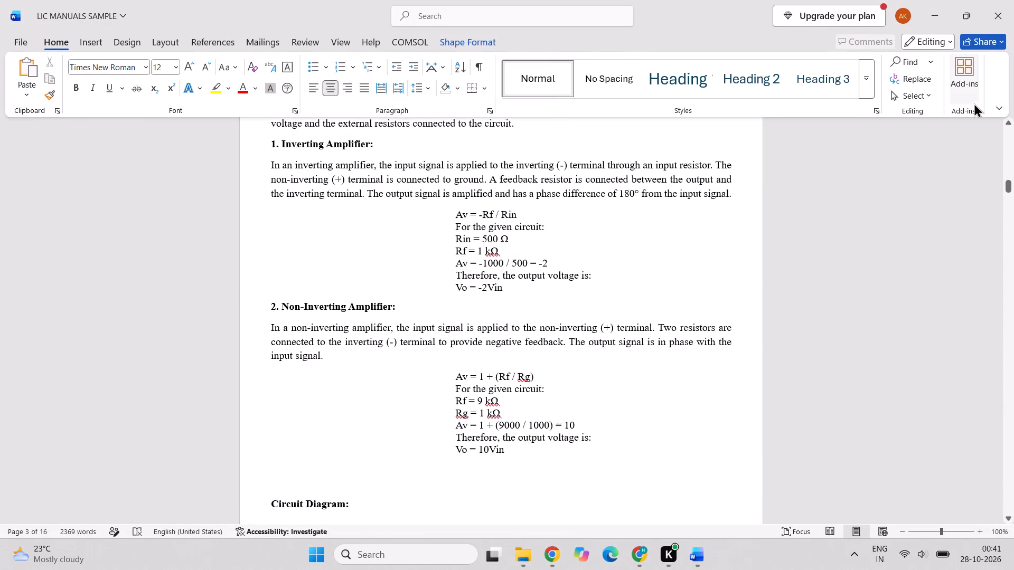
scroll(625, 312, down, 1)
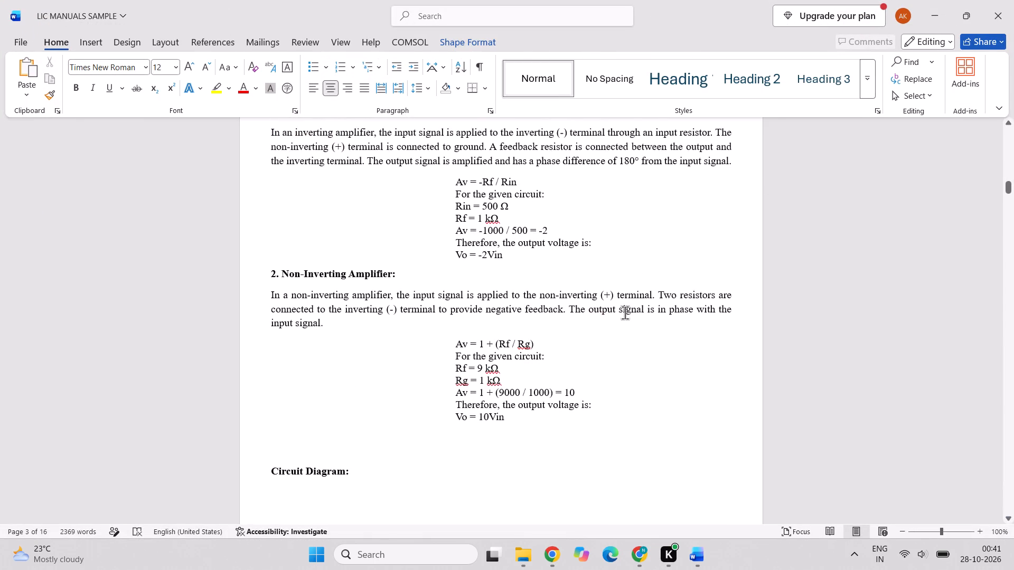
scroll(625, 312, down, 3)
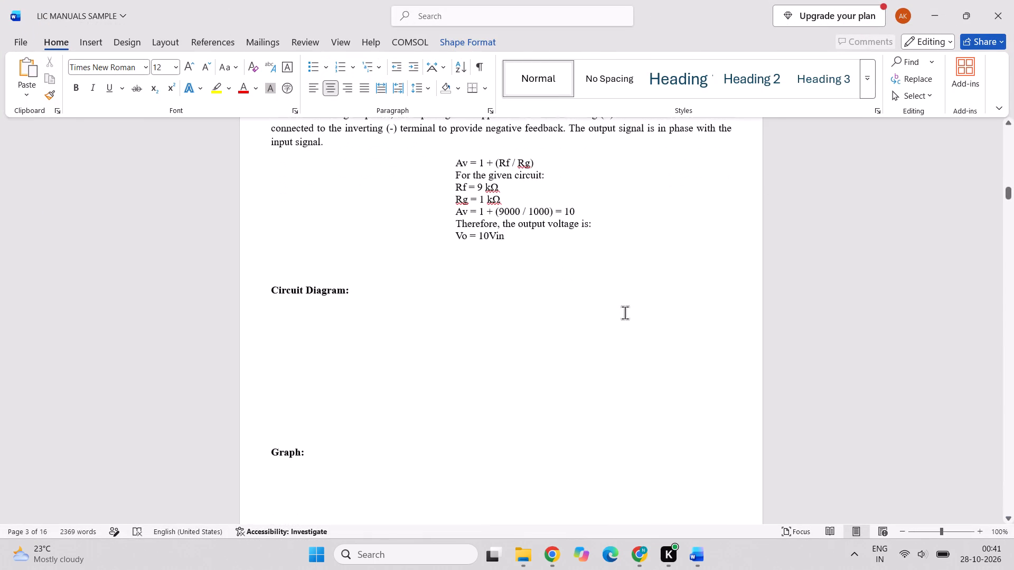
scroll(625, 312, up, 2)
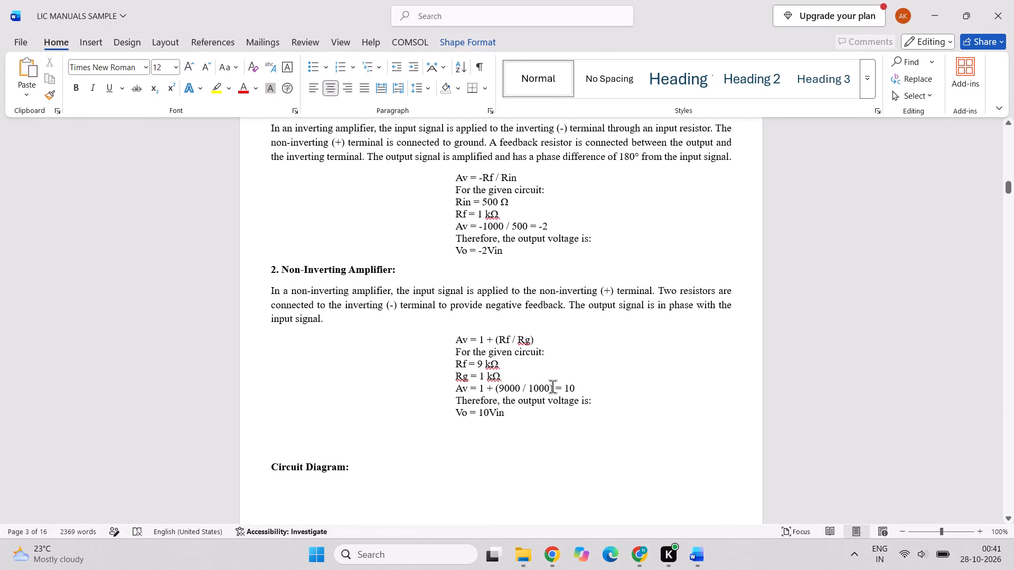
scroll(518, 387, down, 1)
scroll(518, 305, up, 1)
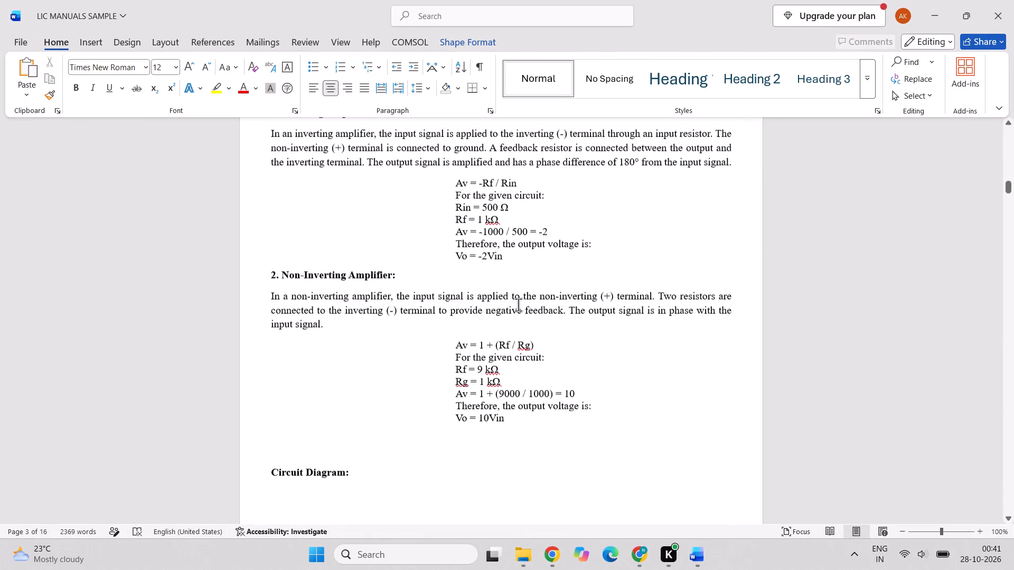
scroll(518, 305, up, 1)
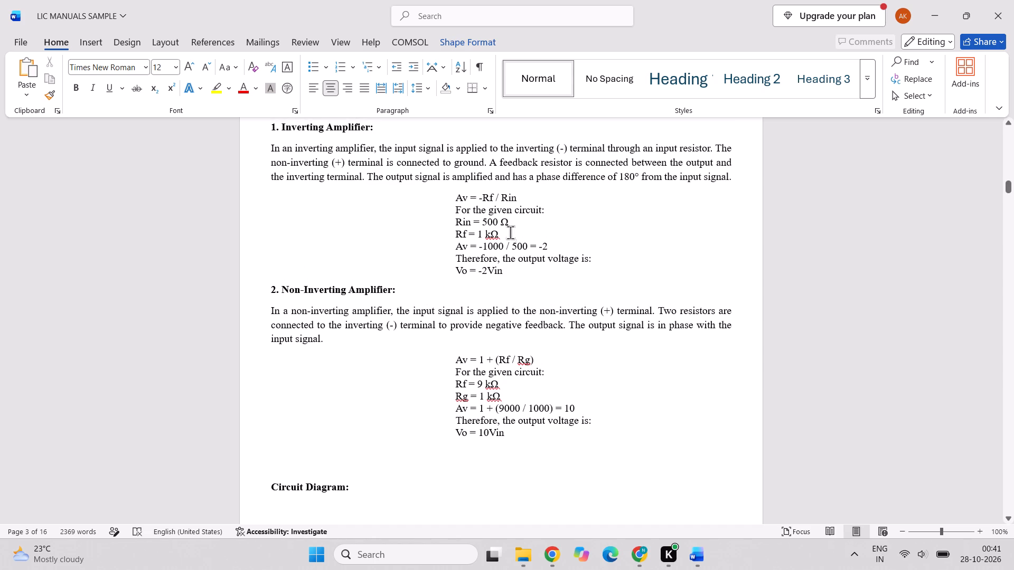
scroll(513, 236, right, 1)
scroll(511, 250, down, 4)
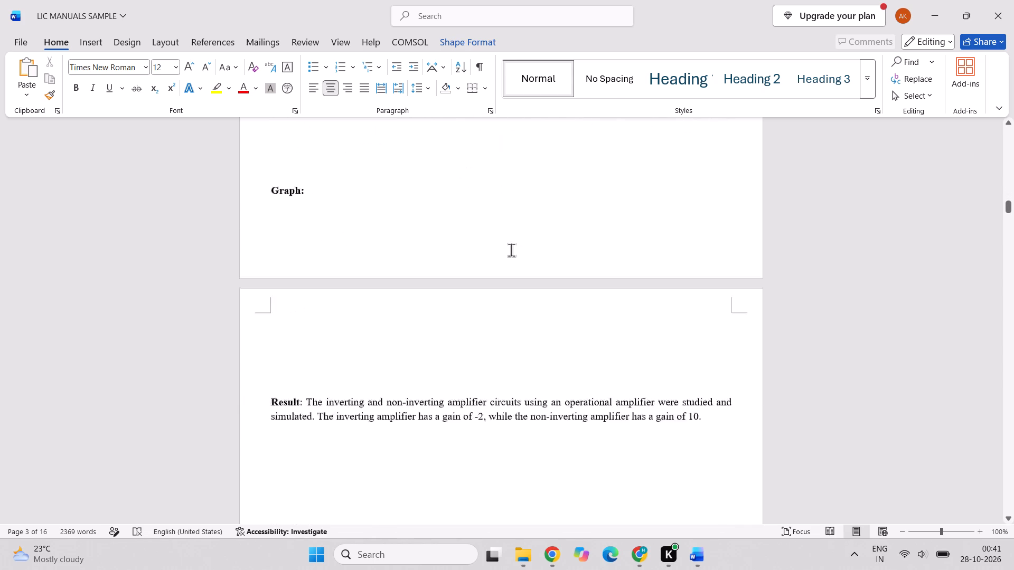
scroll(511, 250, down, 1)
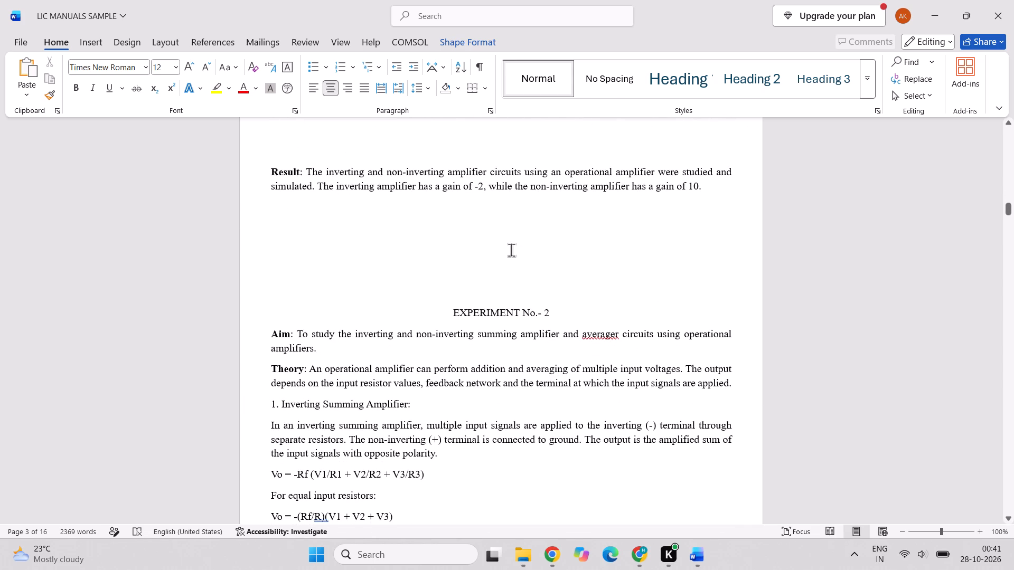
scroll(511, 250, up, 5)
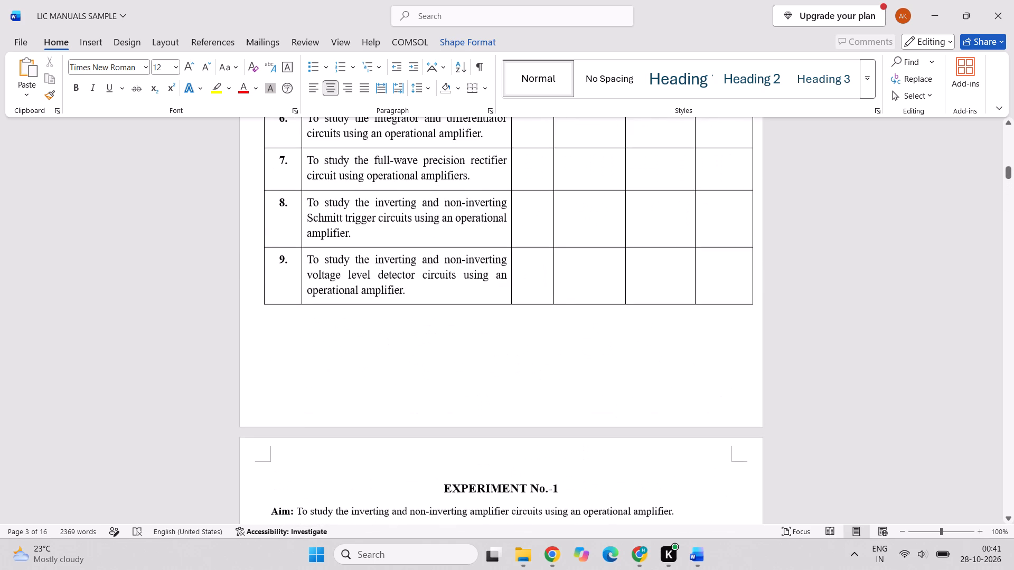
scroll(511, 250, down, 1)
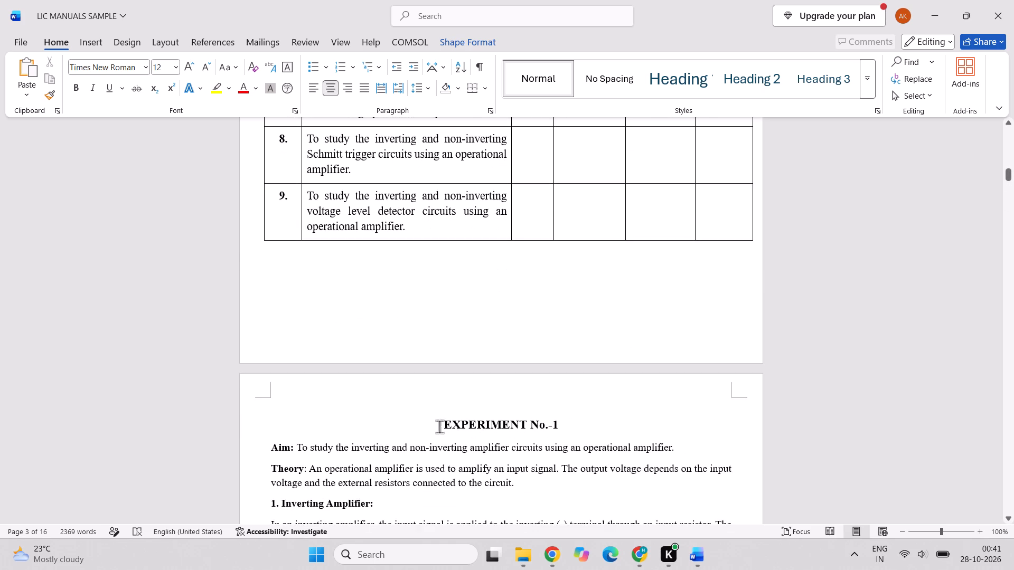
Look through Experiment No.-1 from its Aim to its Result and on to the start of Experiment No.-2.
scroll(439, 460, down, 1)
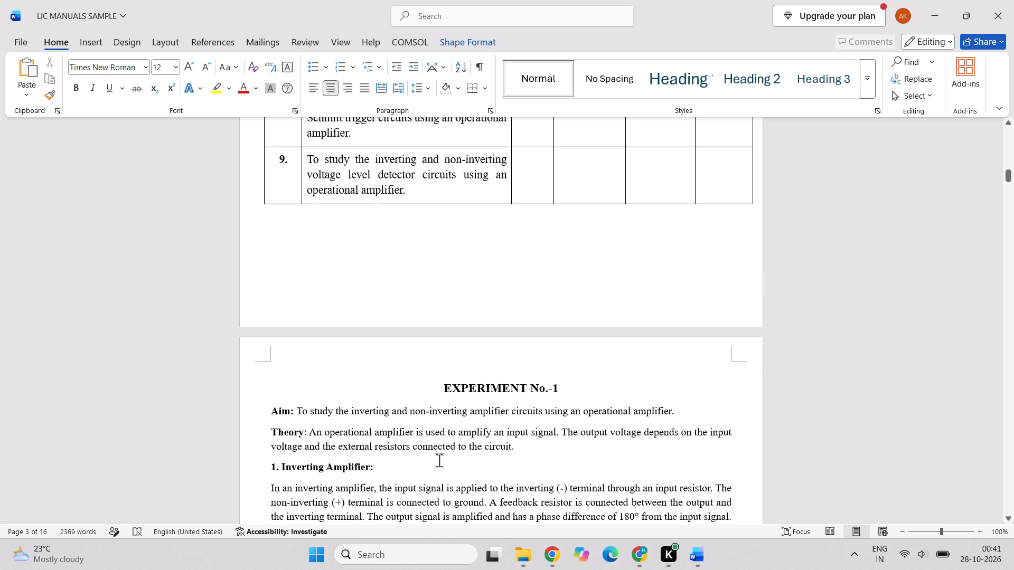
scroll(439, 460, down, 3)
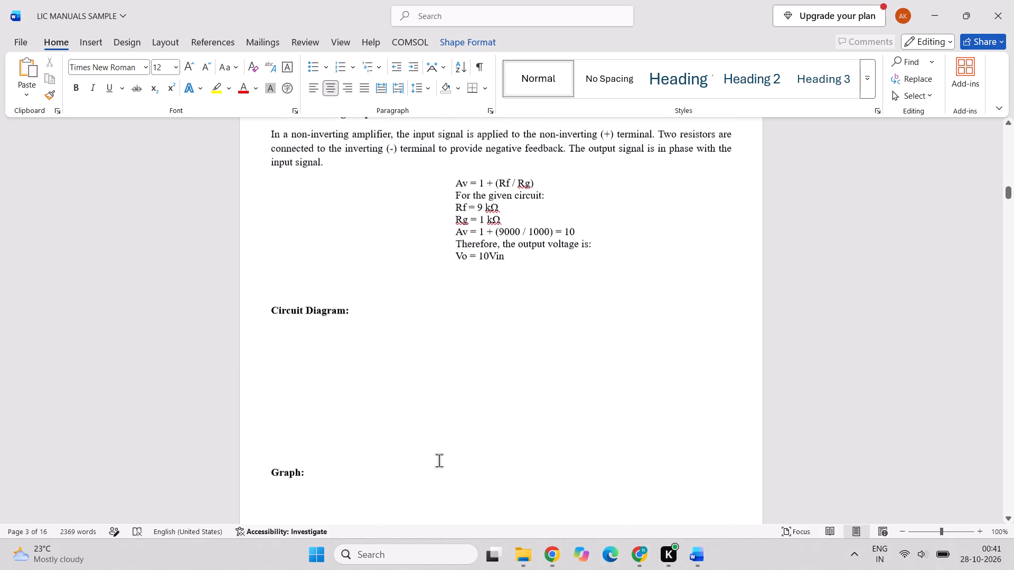
scroll(439, 460, down, 4)
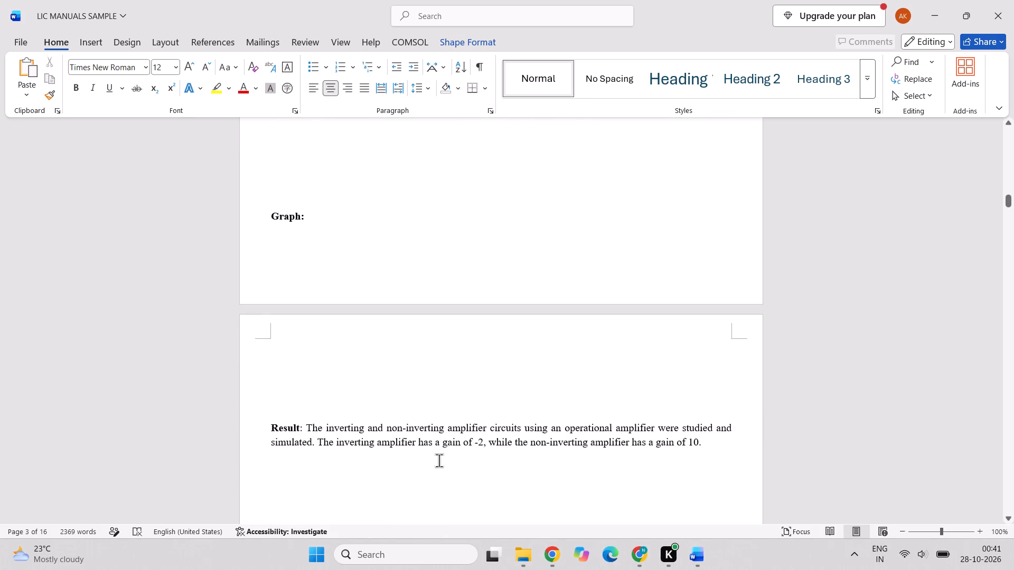
scroll(439, 460, down, 3)
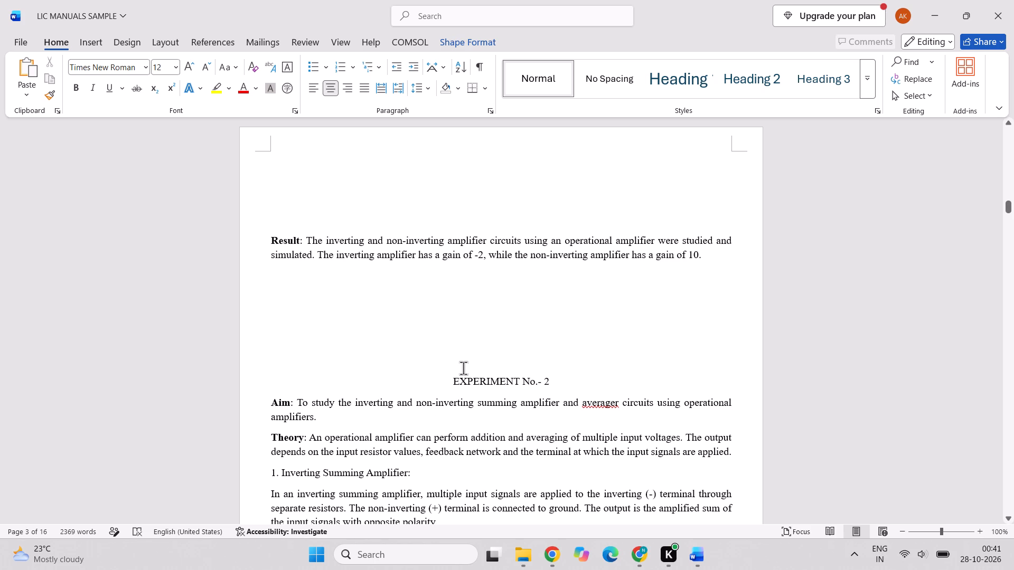
Go back to Experiment No.-1 and re-read its inverting and non-inverting amplifier theory and its empty Circuit Diagram and Graph sections.
scroll(463, 368, up, 1)
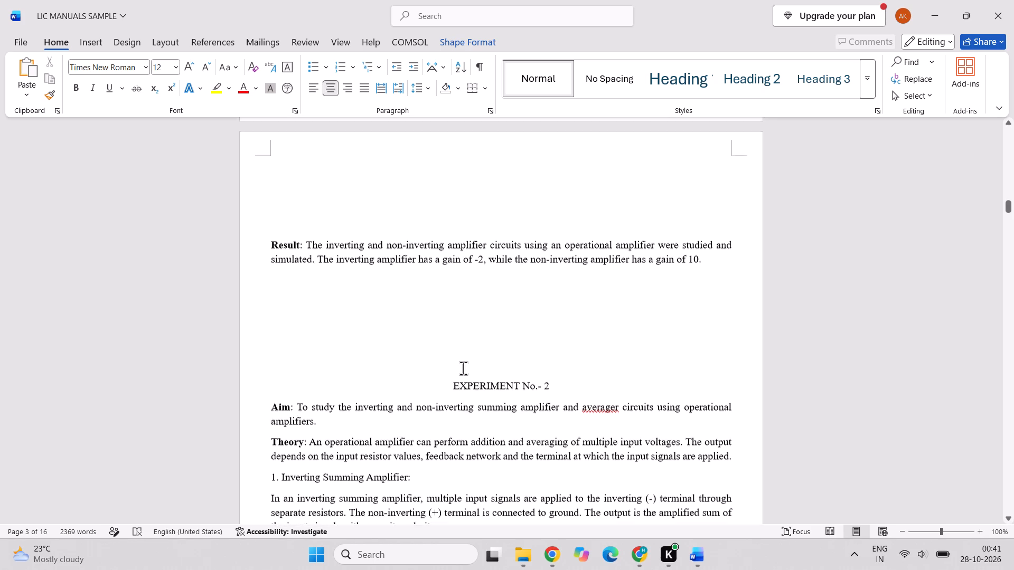
scroll(463, 368, up, 4)
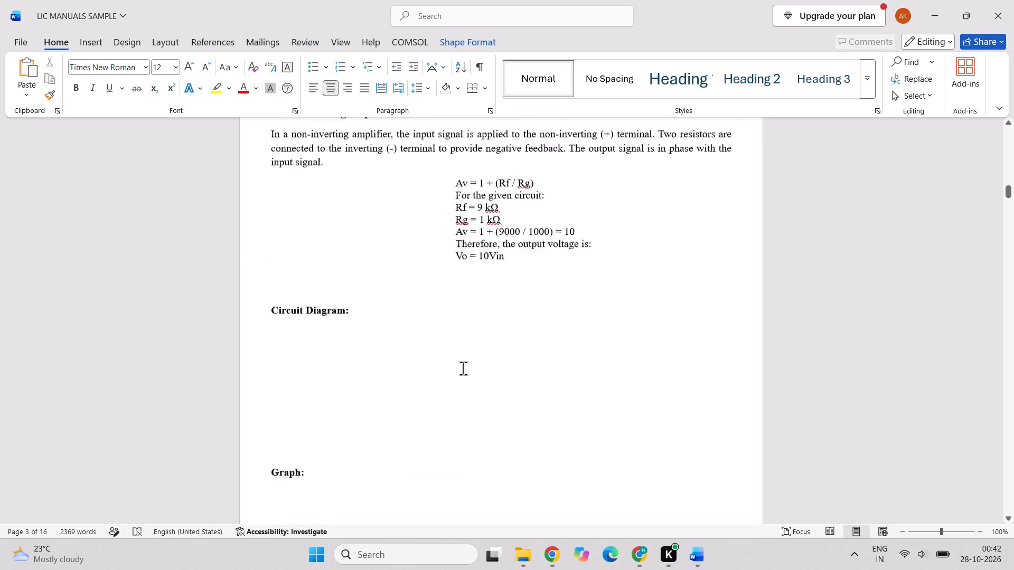
scroll(463, 368, up, 2)
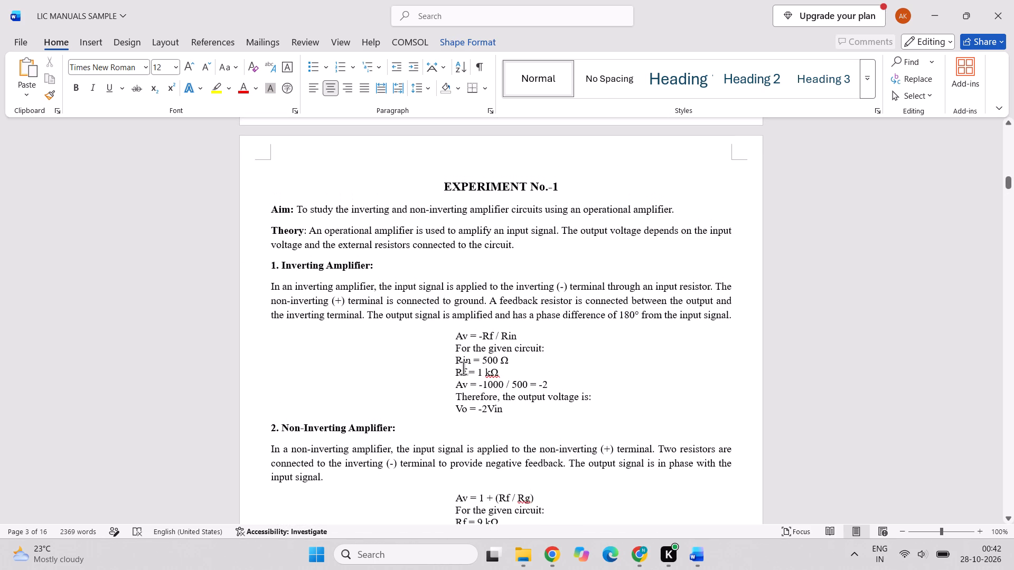
scroll(463, 368, down, 1)
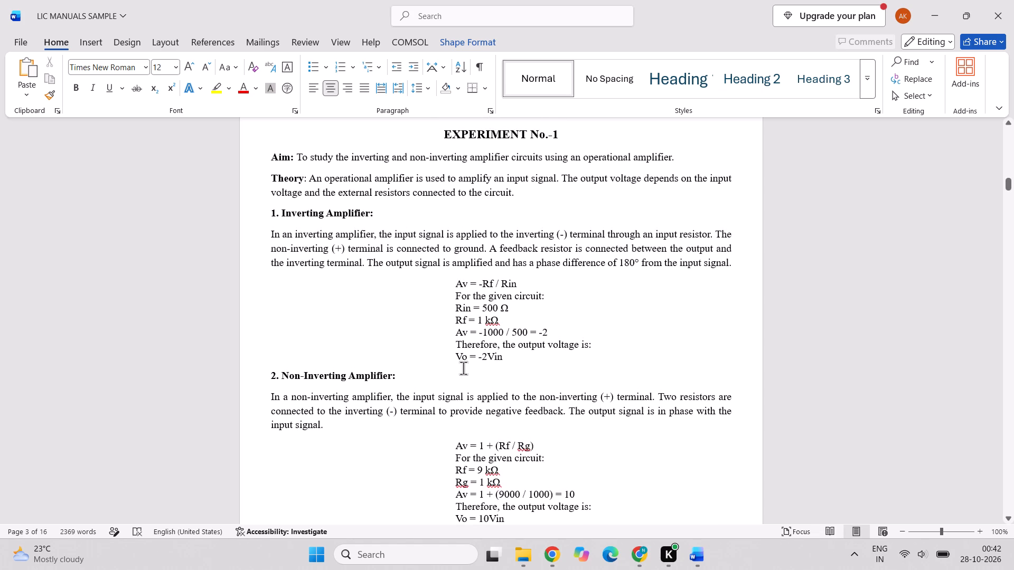
scroll(463, 368, down, 1)
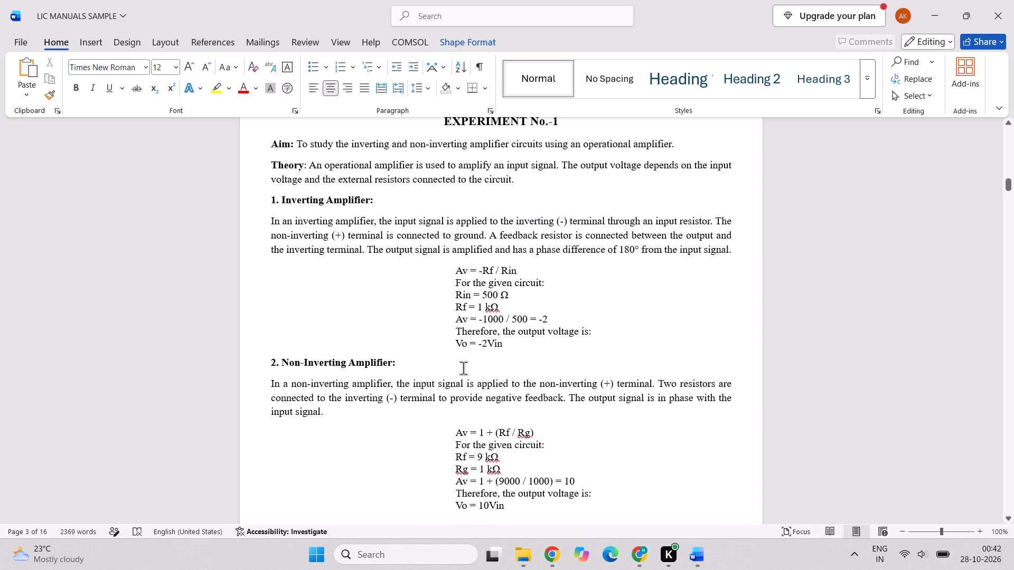
scroll(463, 368, down, 1)
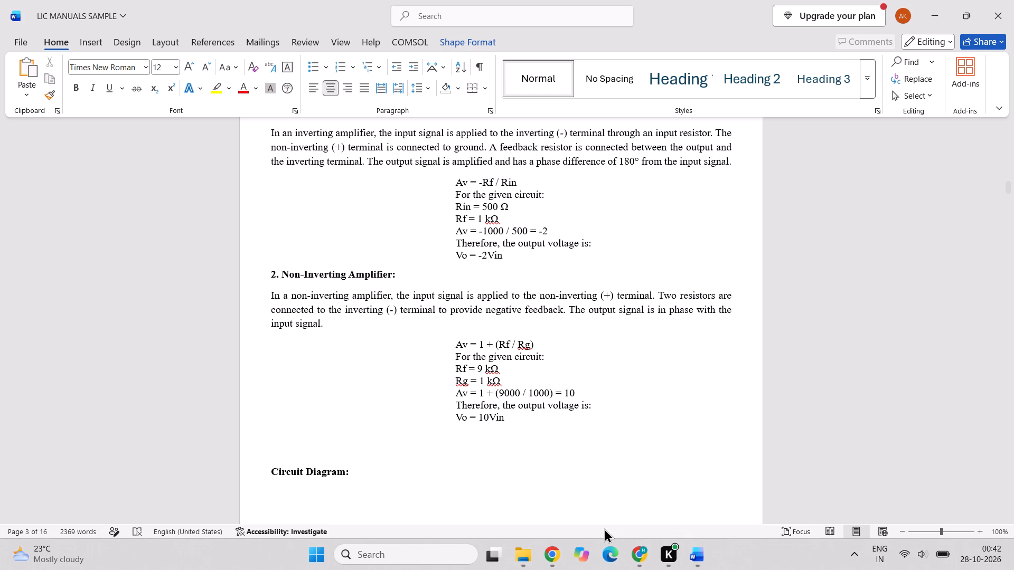
scroll(566, 569, down, 2)
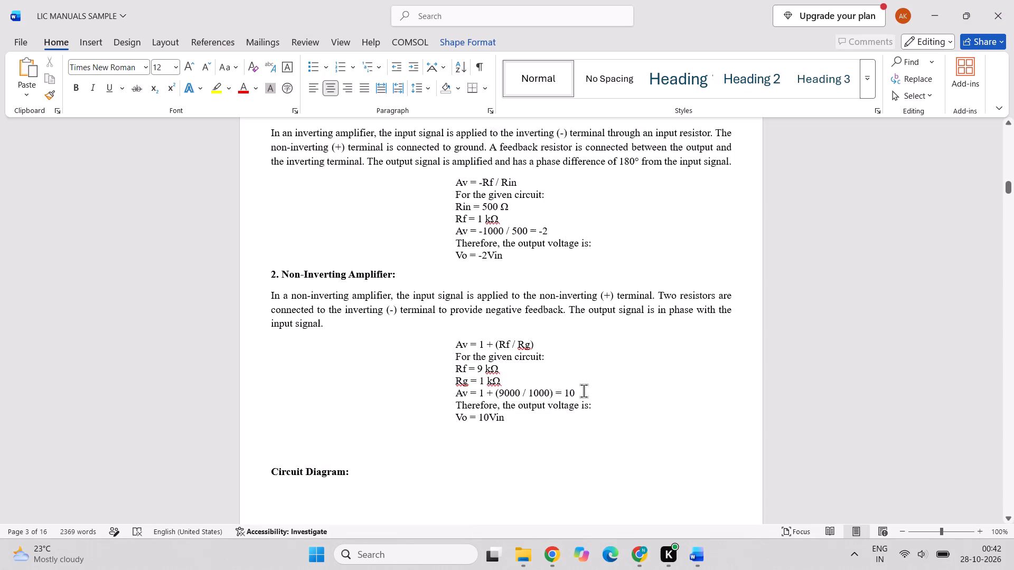
scroll(584, 391, down, 3)
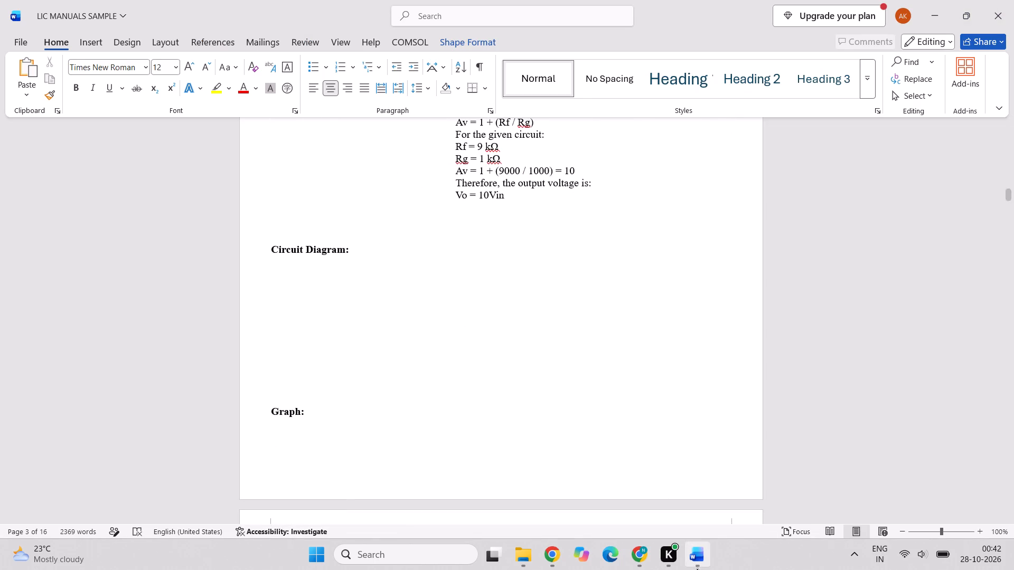
Switch to File Explorer, find the inverting opamp schematic in the It spice folder and open it in LTspice, declining the update.
click(520, 554)
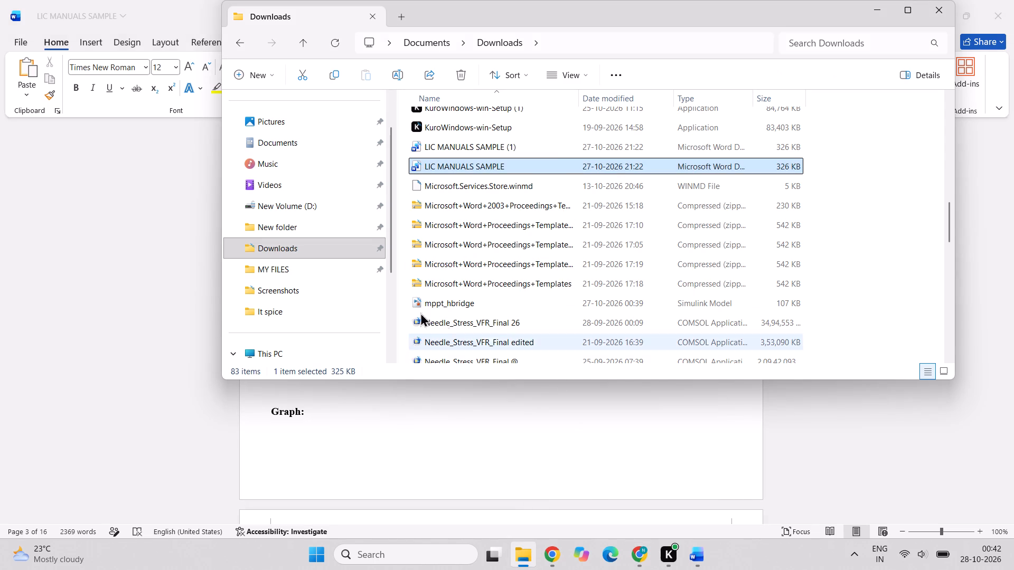
double_click(343, 313)
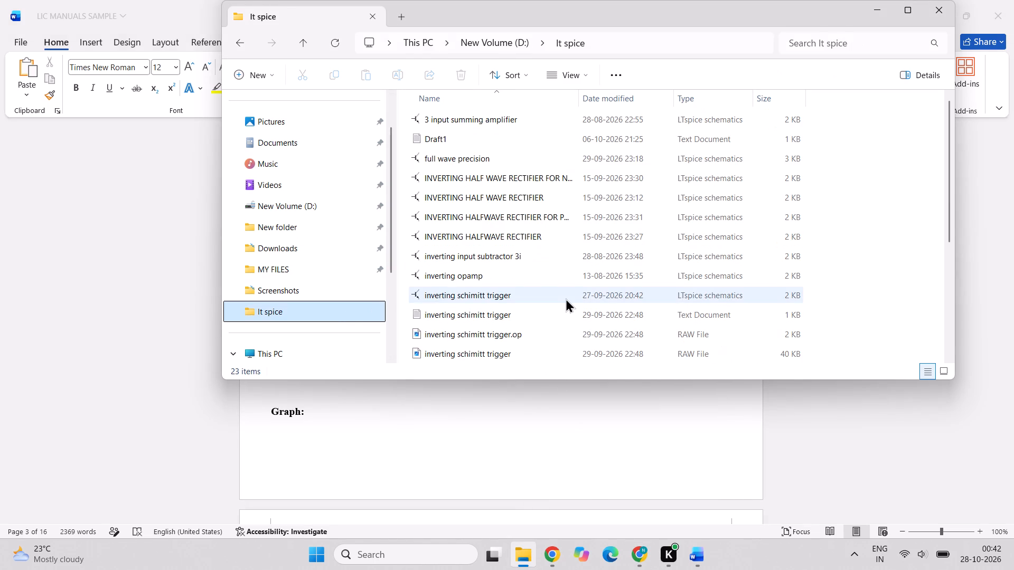
scroll(566, 298, down, 1)
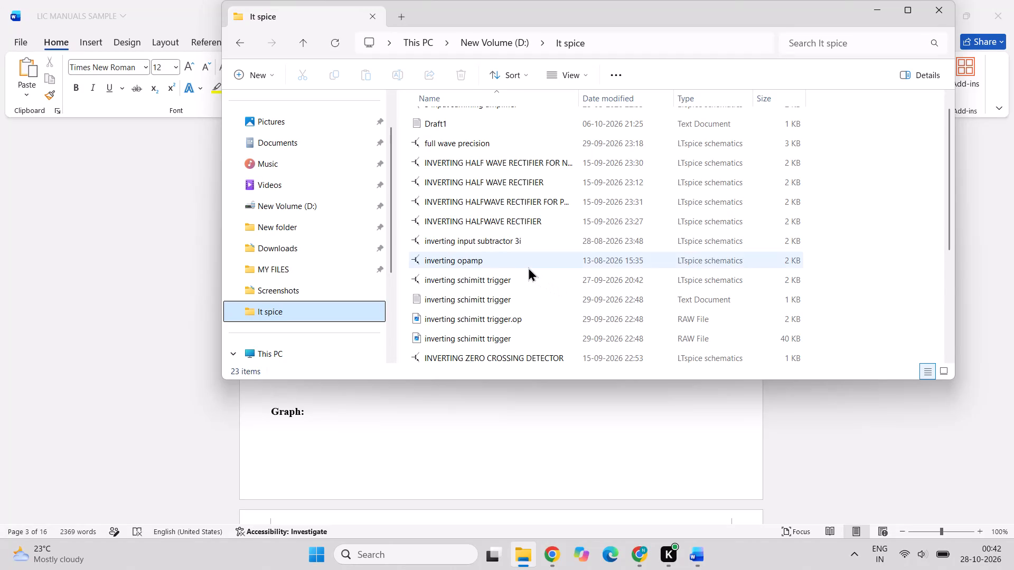
scroll(528, 318, down, 1)
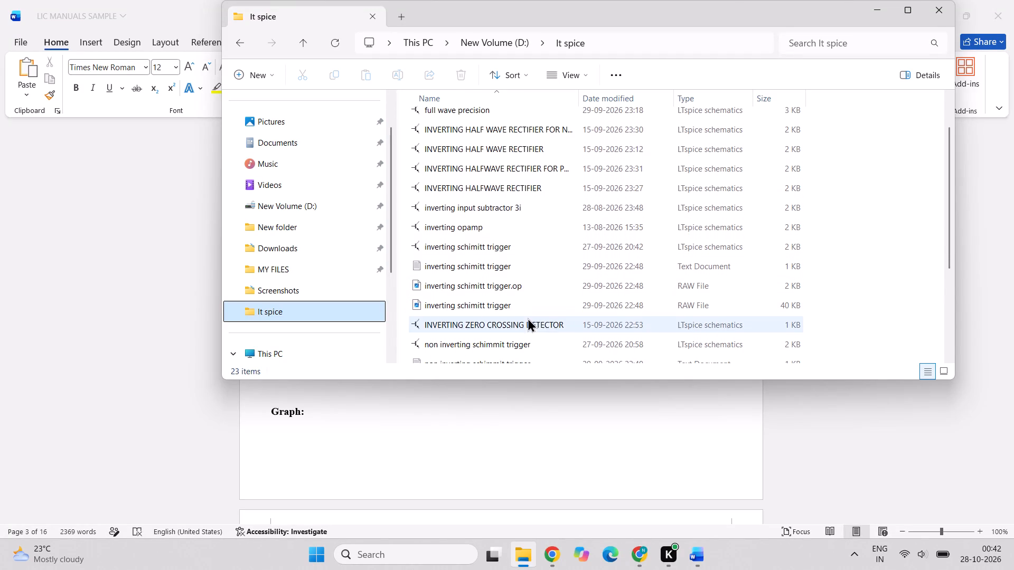
scroll(528, 318, down, 3)
scroll(528, 318, up, 3)
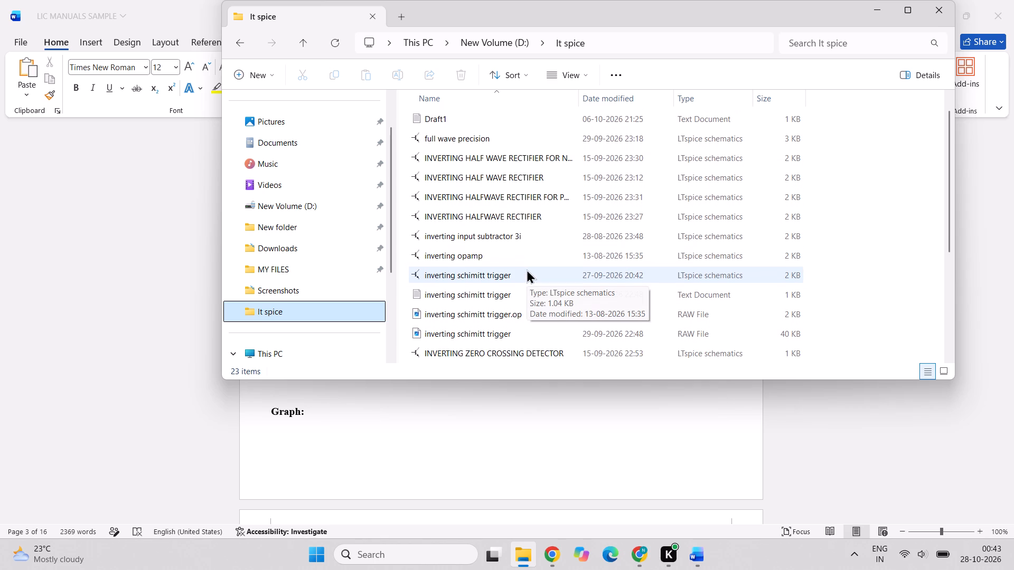
double_click(527, 269)
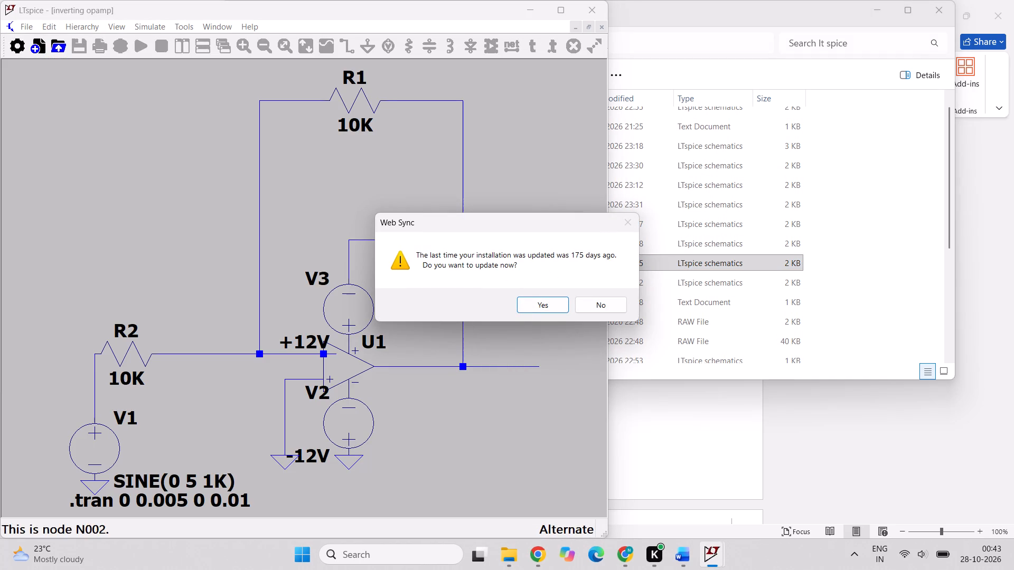
click(588, 301)
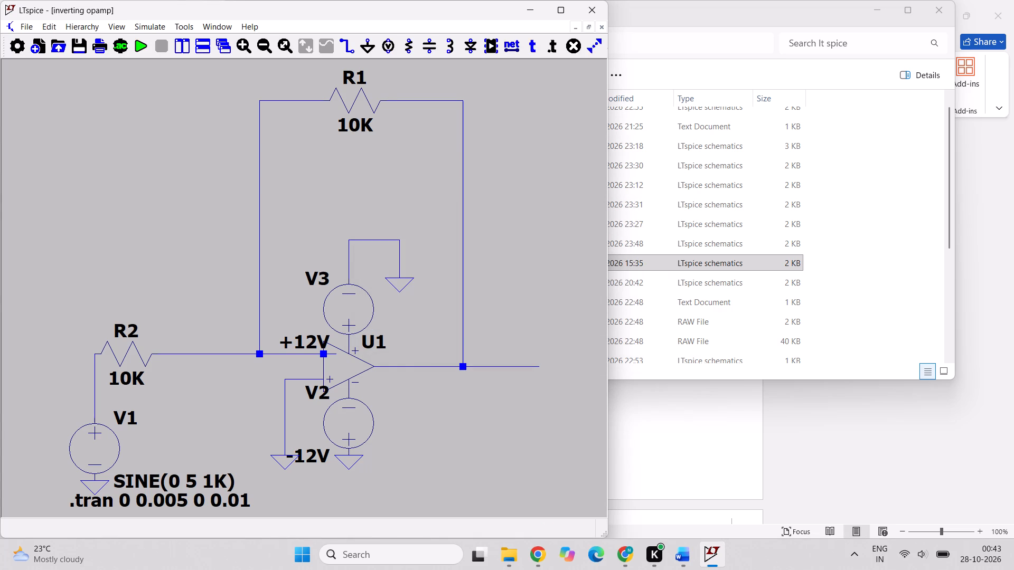
Set the value of supply source V2 below the op-amp to 12V.
ctrl+scroll(424, 318, down, 1)
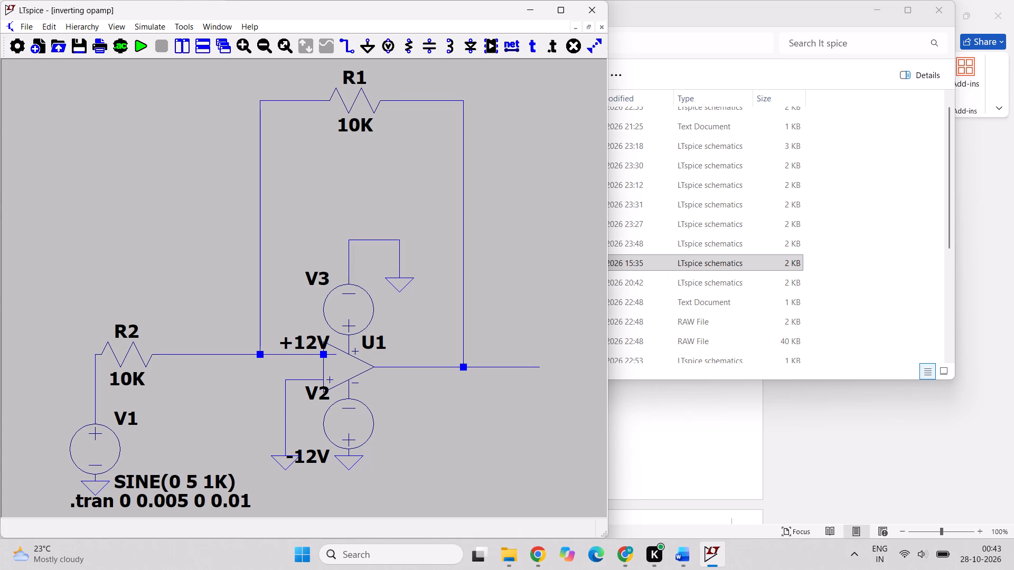
ctrl+scroll(316, 267, up, 7)
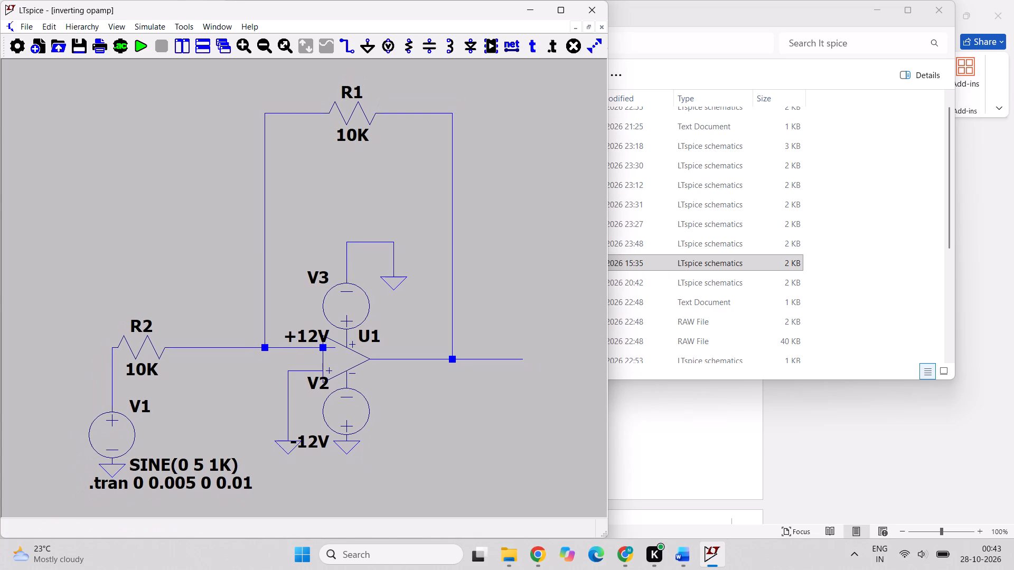
ctrl+scroll(316, 267, up, 8)
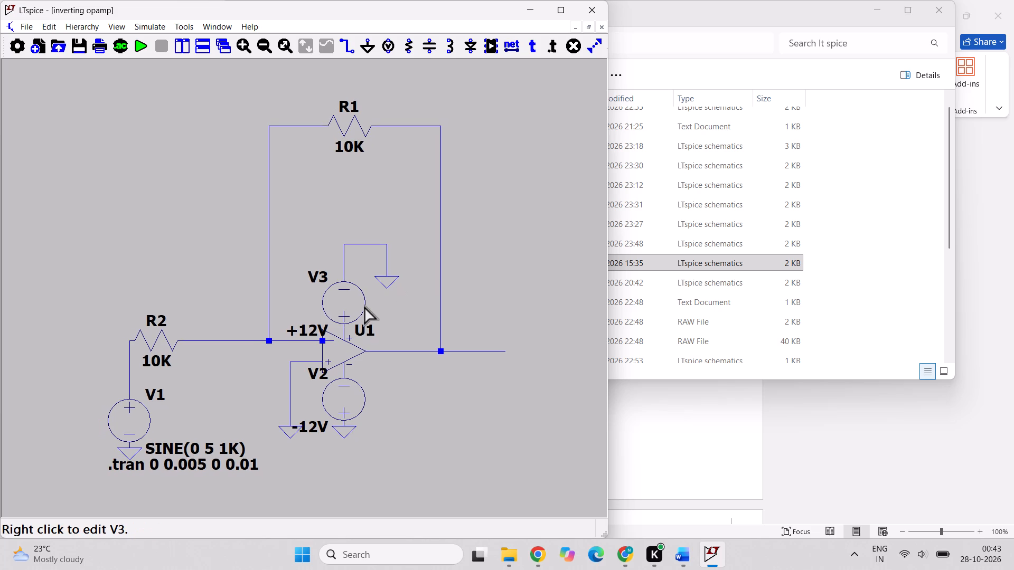
ctrl+scroll(363, 305, up, 7)
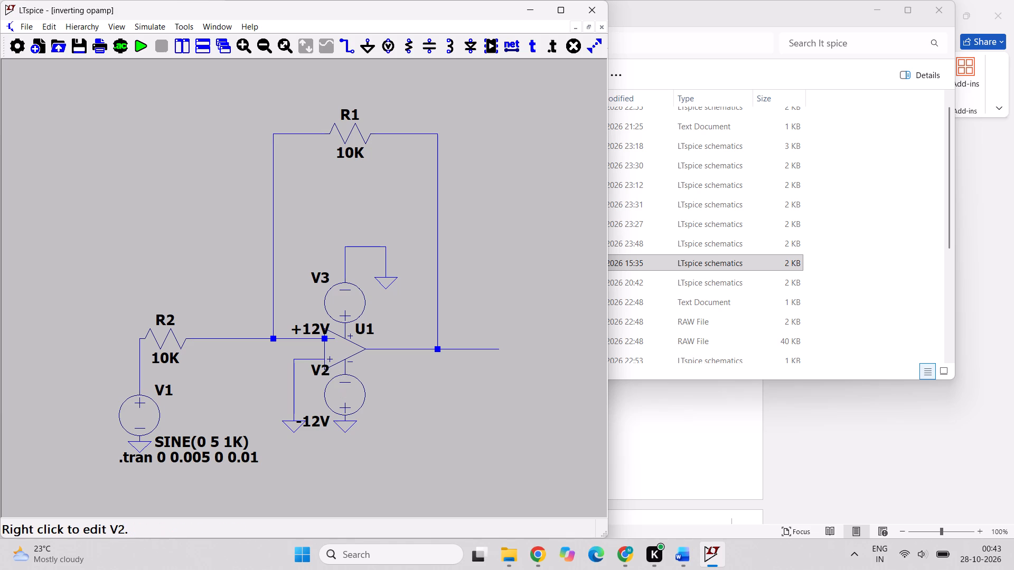
click(308, 419)
double_click(308, 419)
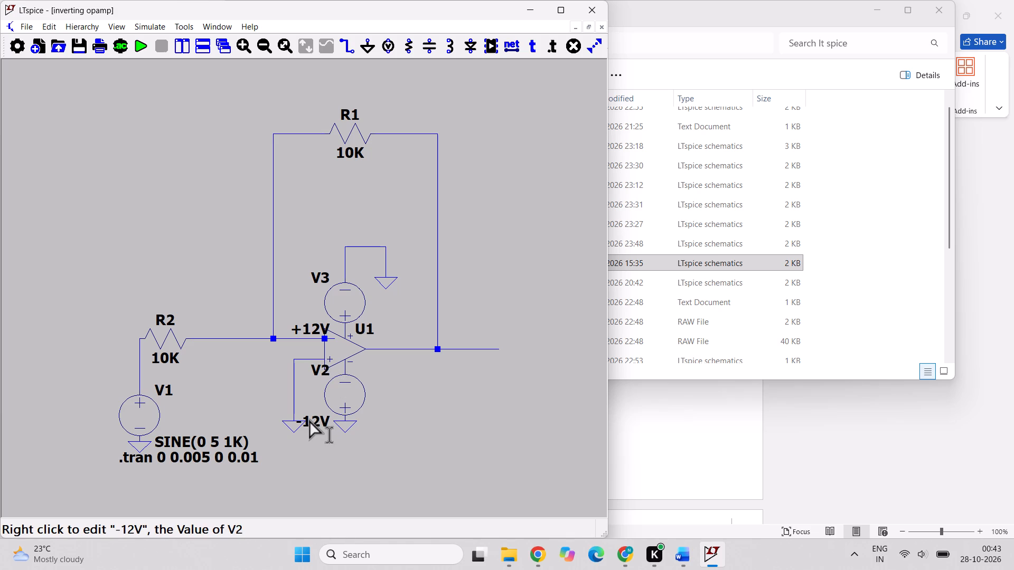
double_click(311, 420)
right_click(311, 420)
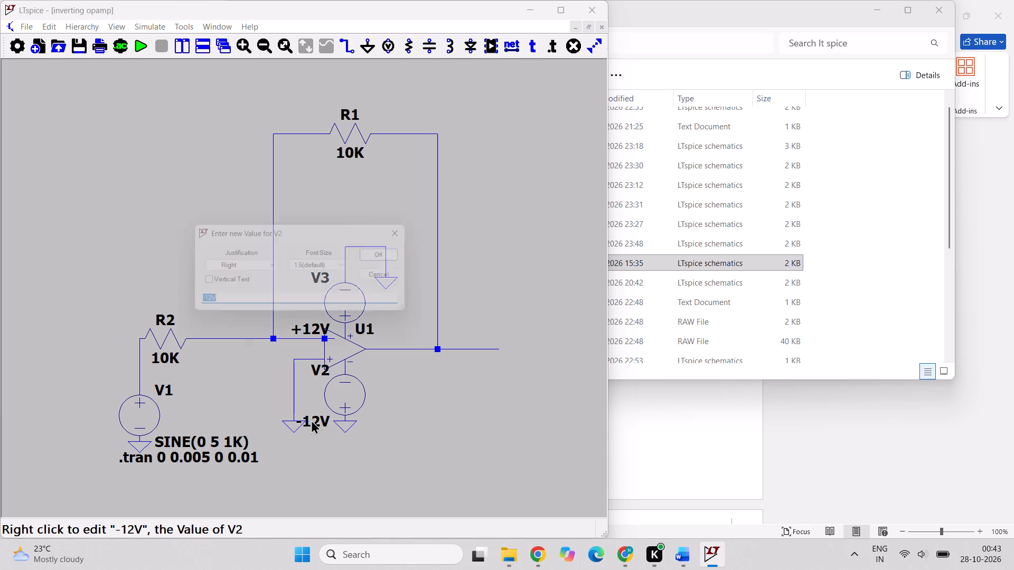
key(BackSpace)
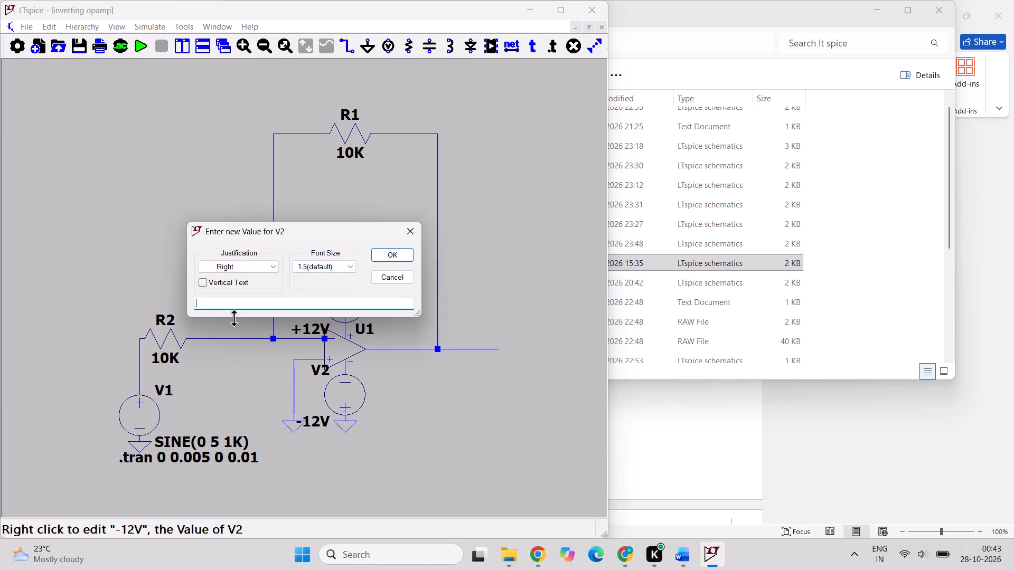
text(12)
key(shift+v)
key(Return)
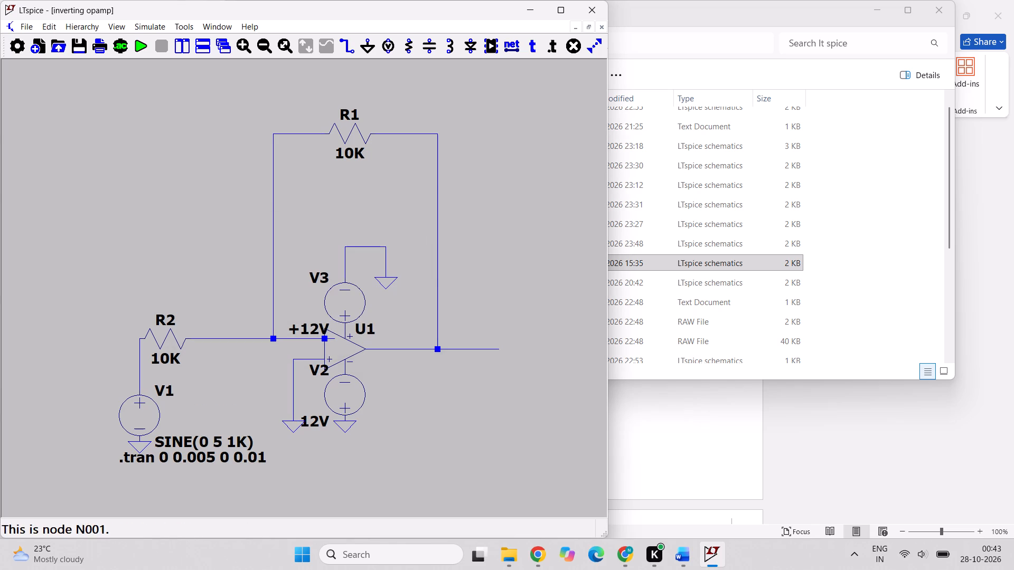
Set the value of supply source V3 above the op-amp to 12V, without a plus sign.
click(315, 325)
right_click(315, 325)
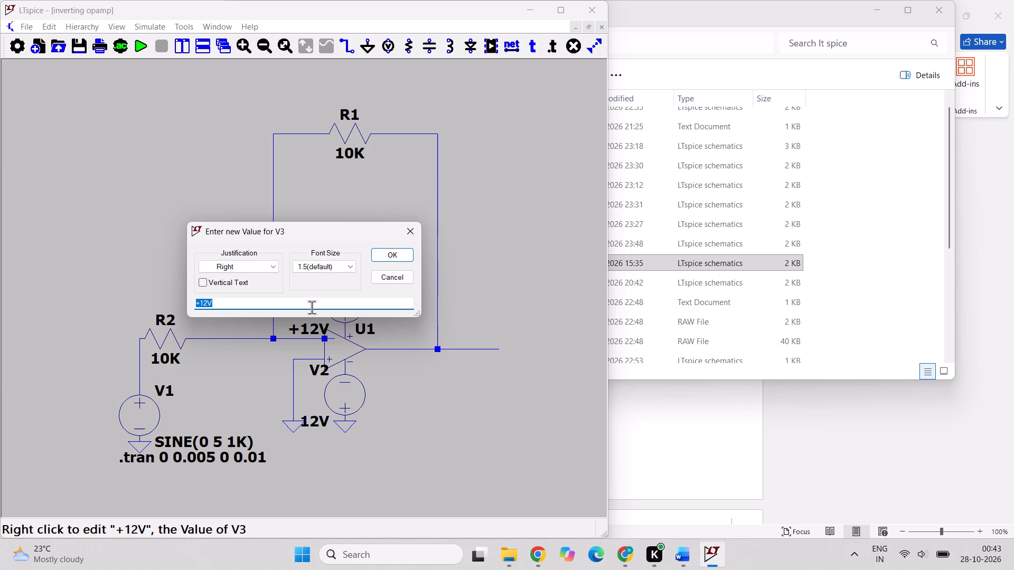
key(BackSpace)
text(12)
key(shift+v)
key(Return)
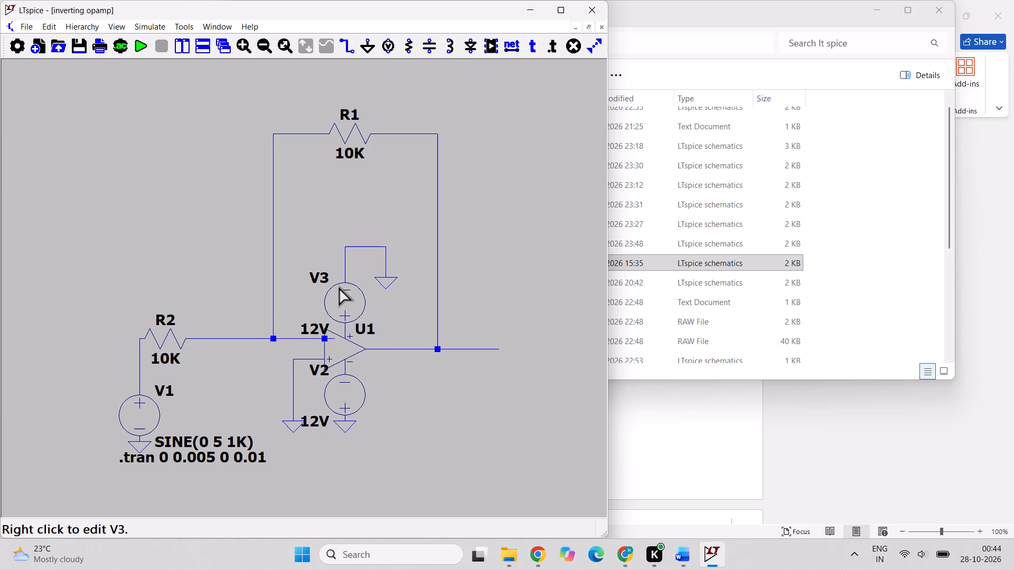
Capture a rectangular screenshot of the whole inverting op-amp schematic, including the source and .tran text.
key(Print)
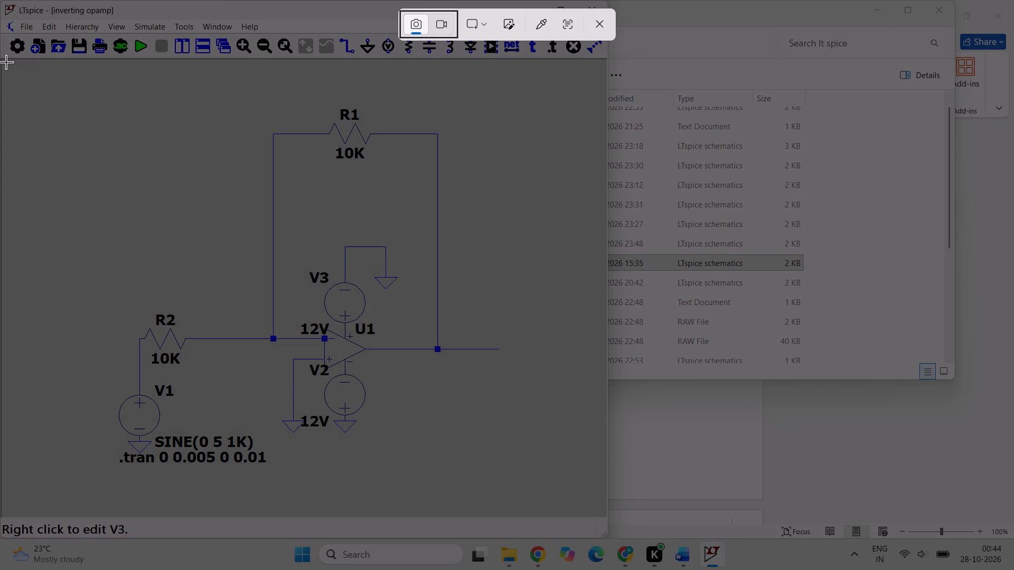
drag(7, 60, 523, 385)
scroll(246, 230, right, 1)
scroll(485, 310, up, 1)
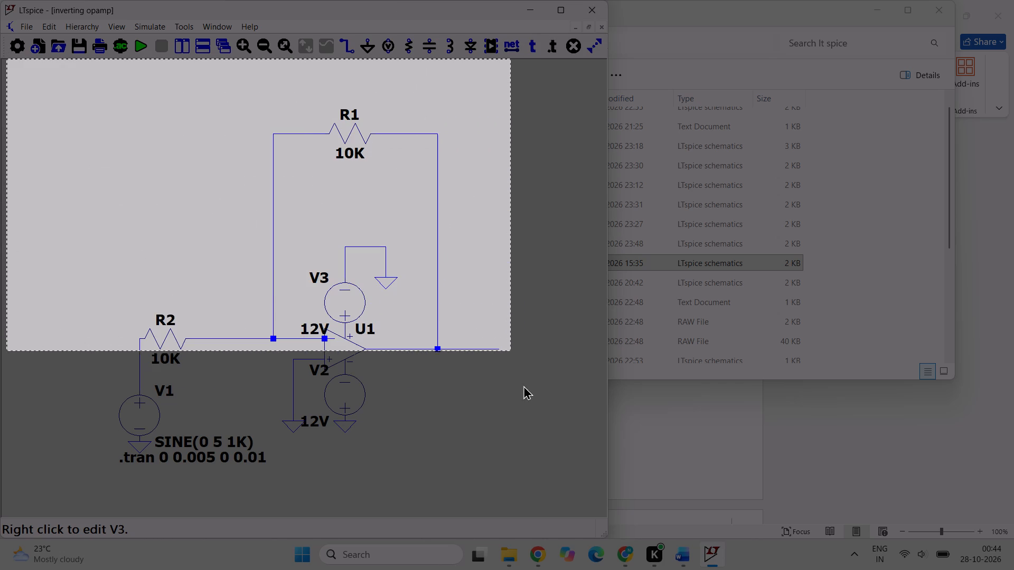
drag(523, 385, 586, 518)
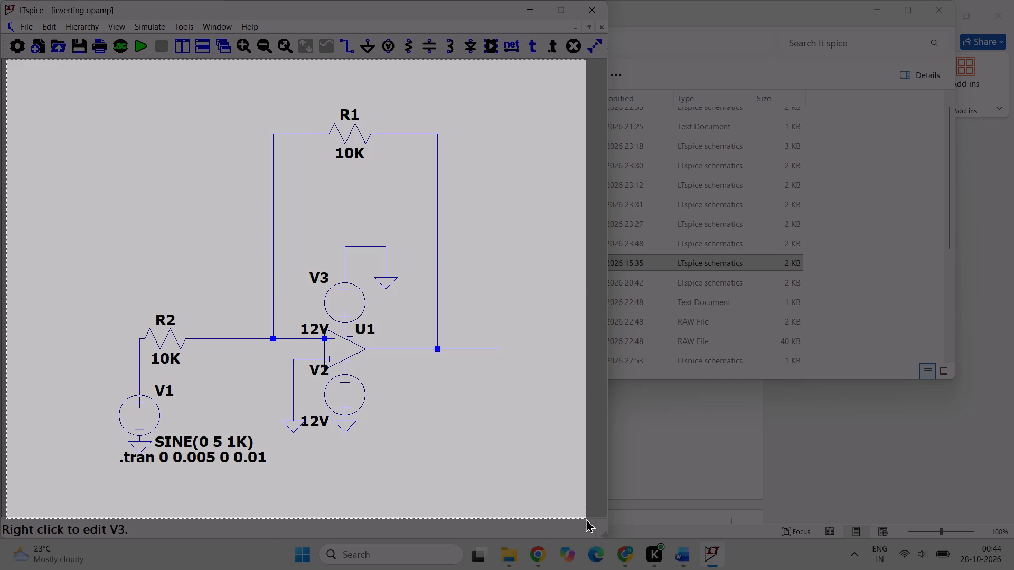
Finish capturing the schematic, switch to Word and paste the image under the non-inverting amplifier's Circuit Diagram heading.
drag(586, 518, 585, 517)
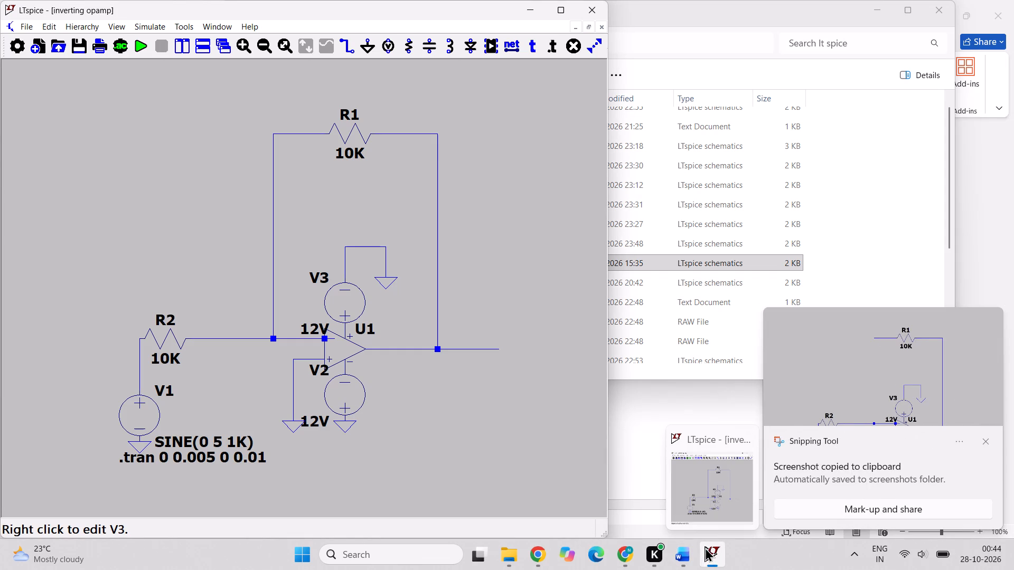
click(680, 556)
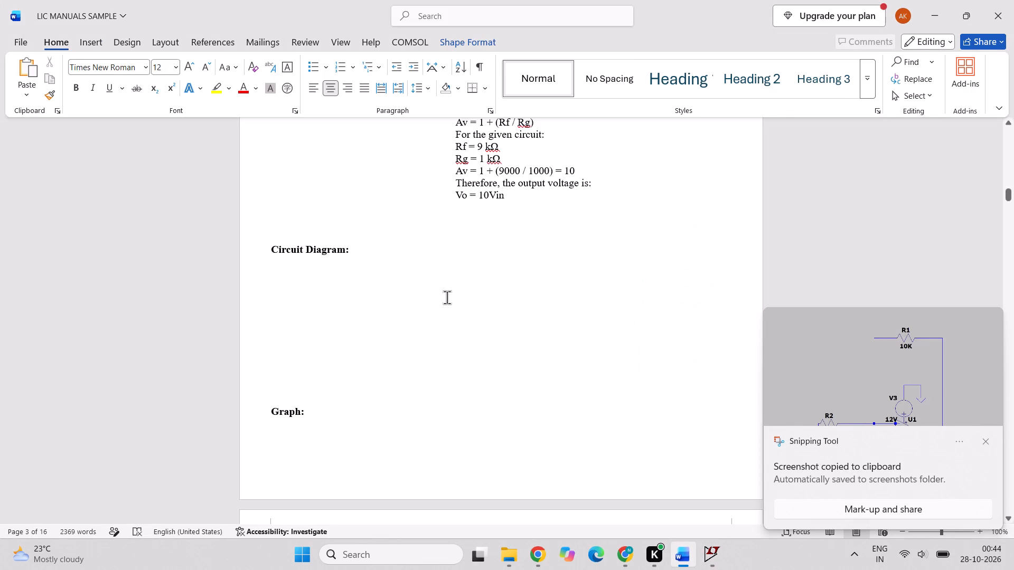
click(358, 299)
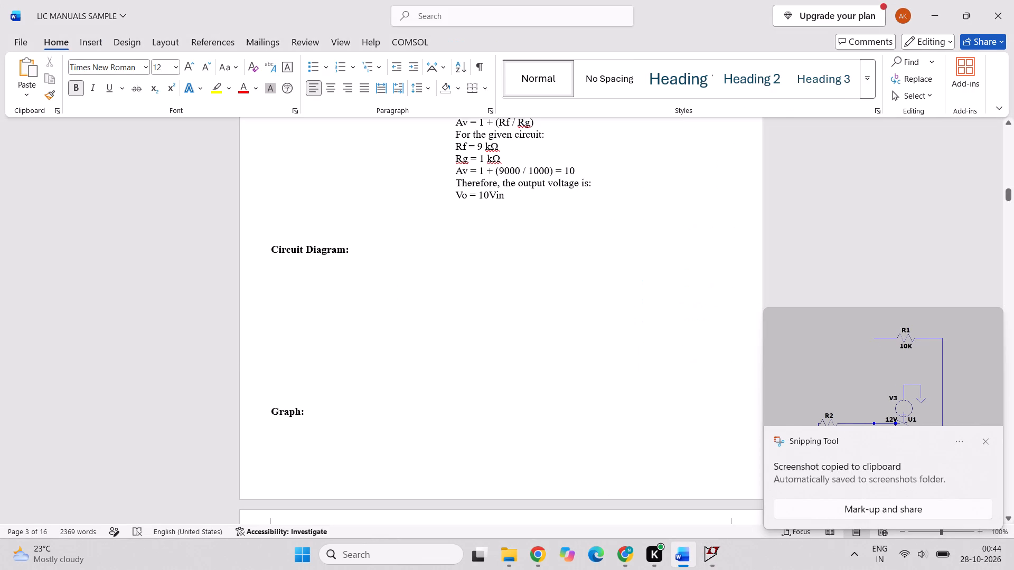
key(ctrl+v)
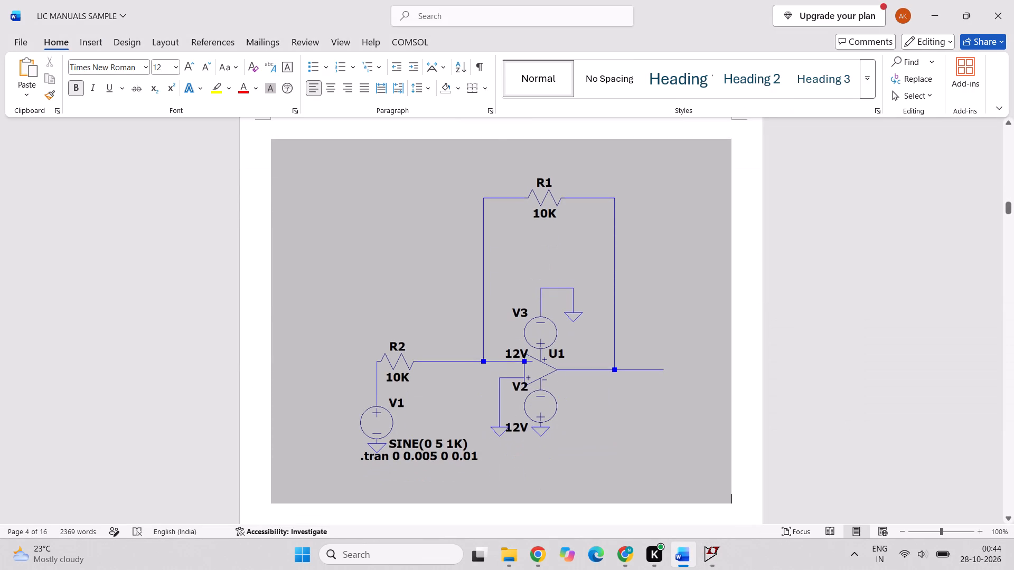
Shrink the pasted circuit picture to under half the text width, so it fits on the page beneath the Circuit Diagram heading.
click(379, 360)
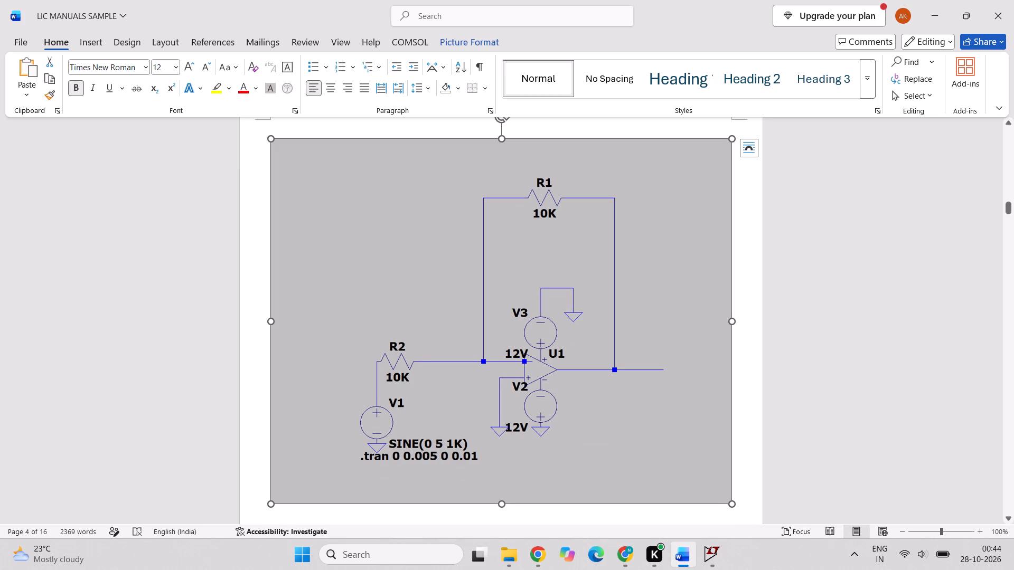
click(730, 503)
drag(502, 506, 515, 345)
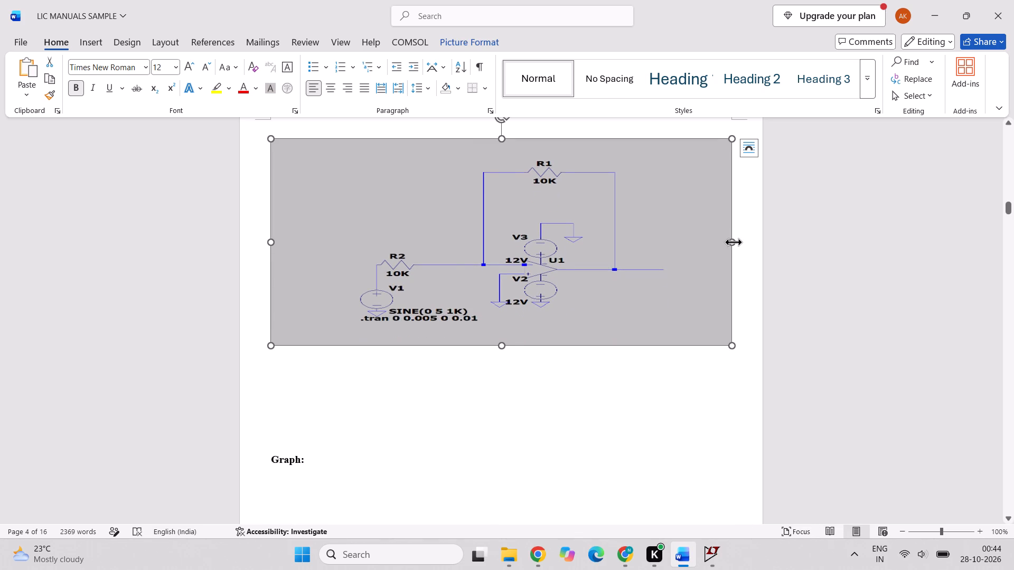
drag(733, 242, 529, 286)
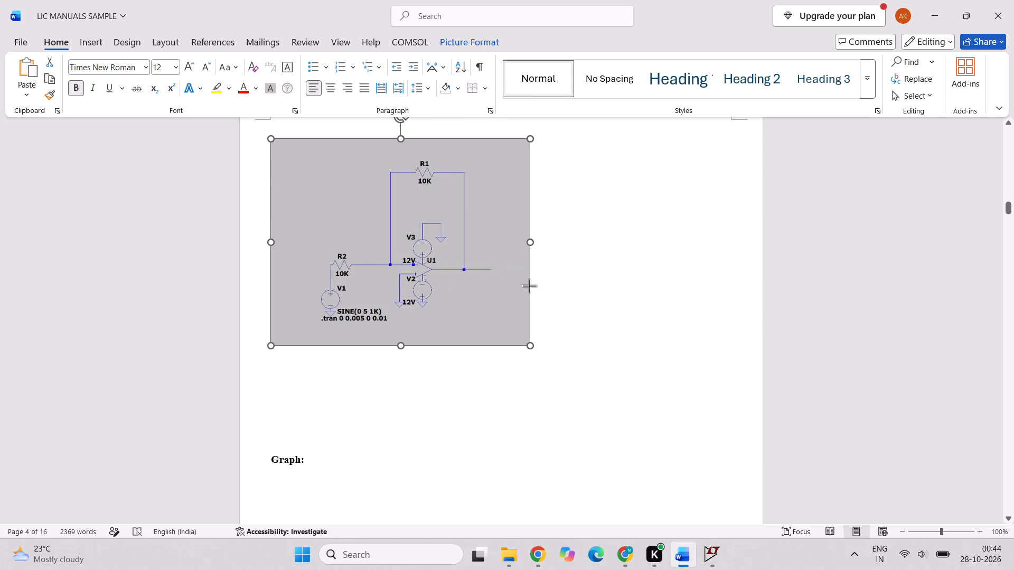
drag(529, 286, 495, 290)
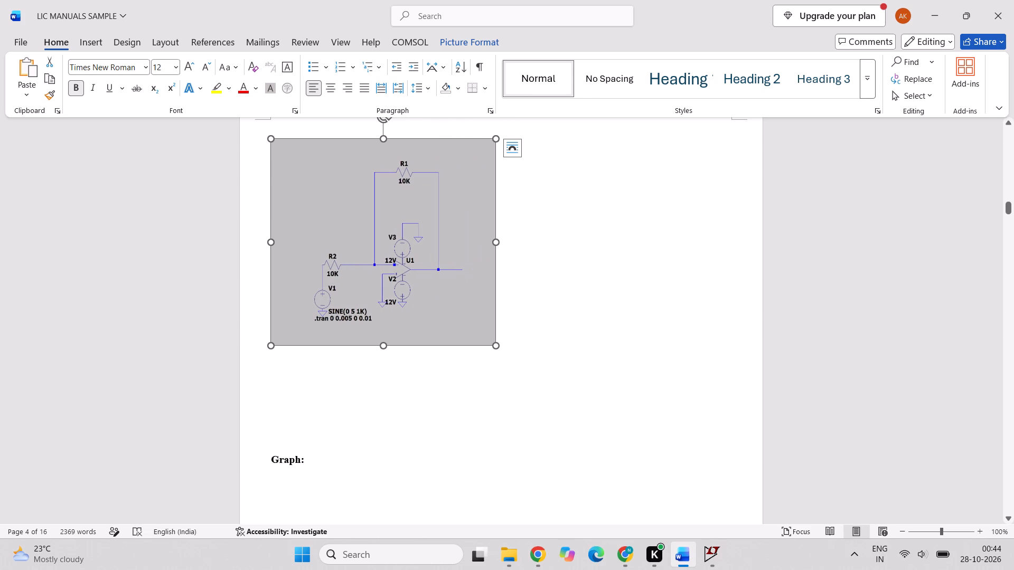
drag(385, 348, 386, 320)
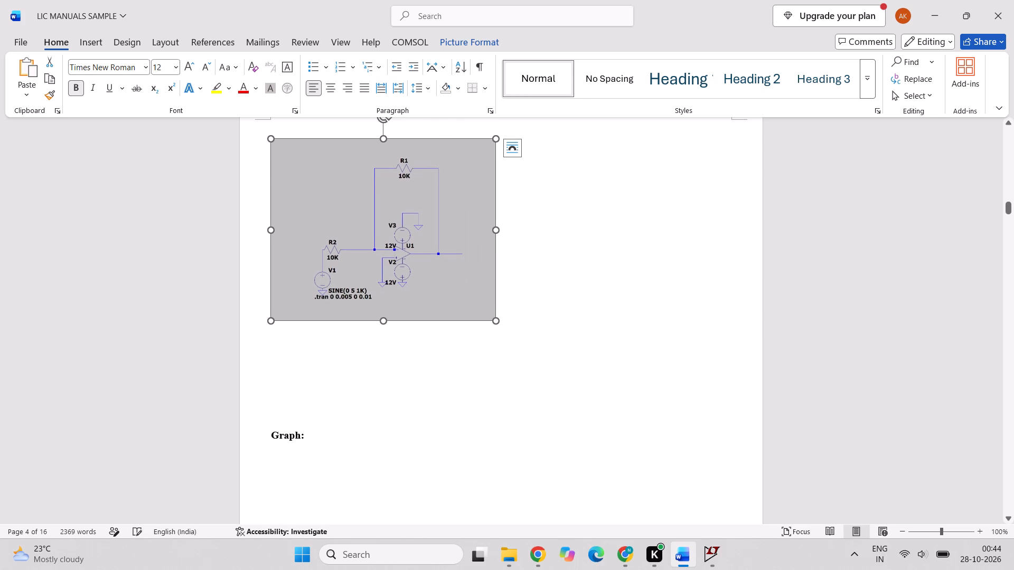
drag(271, 231, 318, 236)
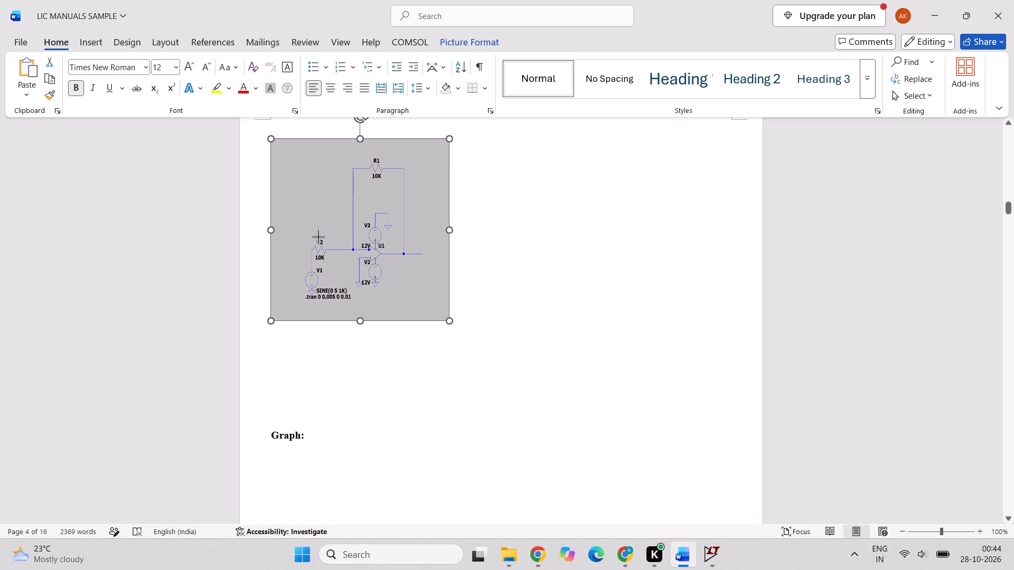
drag(318, 236, 321, 236)
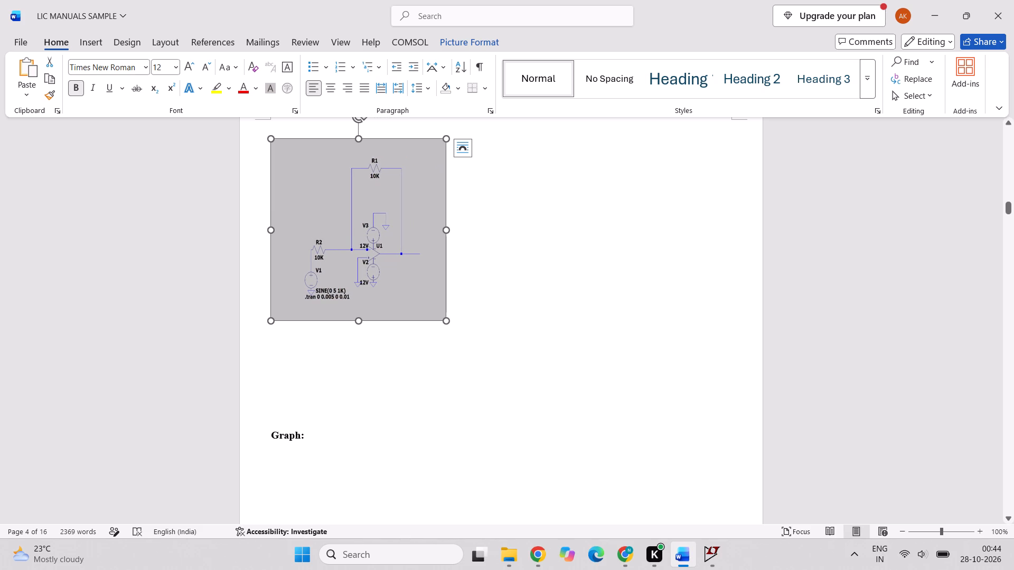
drag(358, 321, 366, 232)
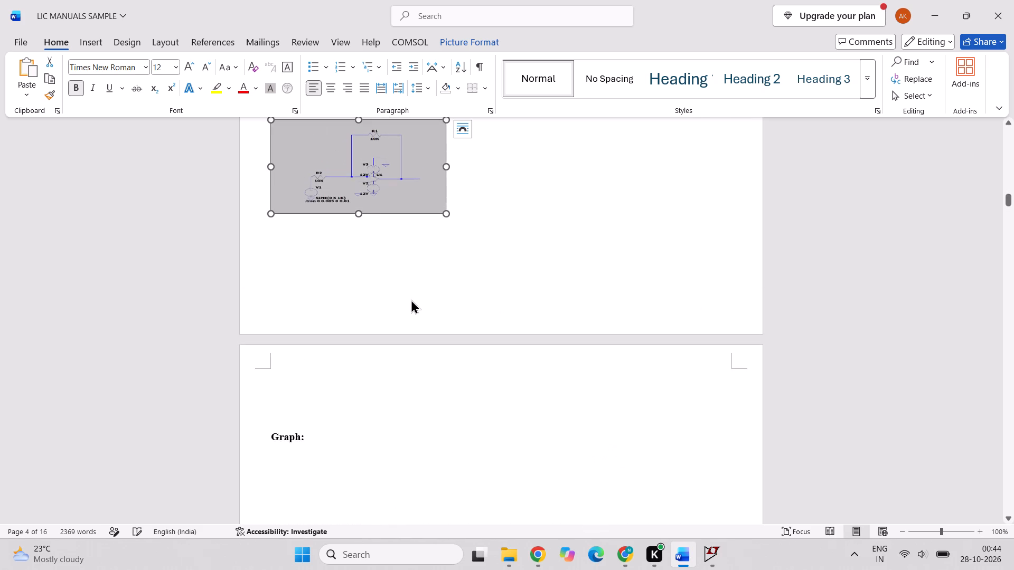
scroll(411, 299, up, 2)
scroll(411, 299, down, 1)
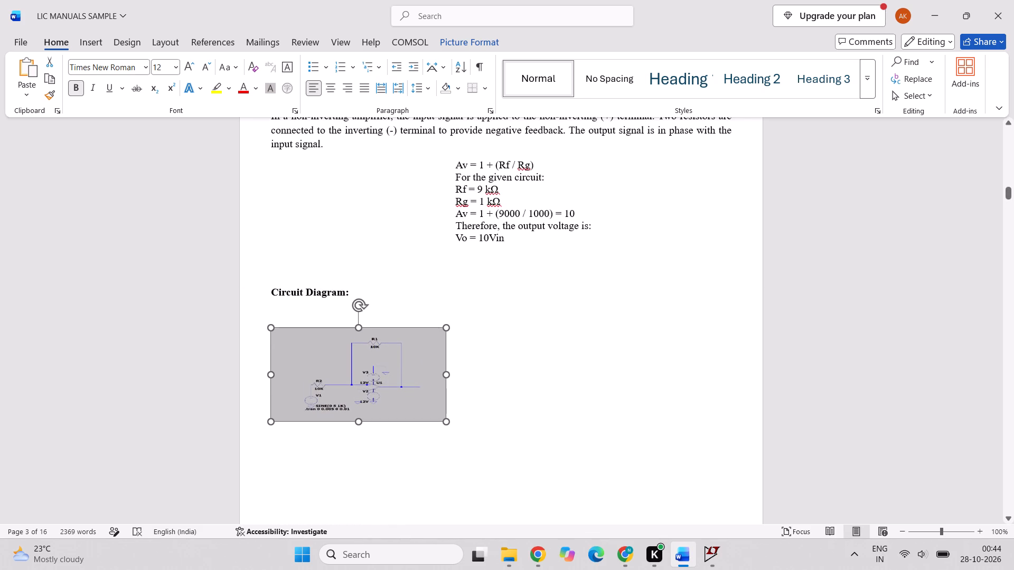
drag(359, 425, 362, 537)
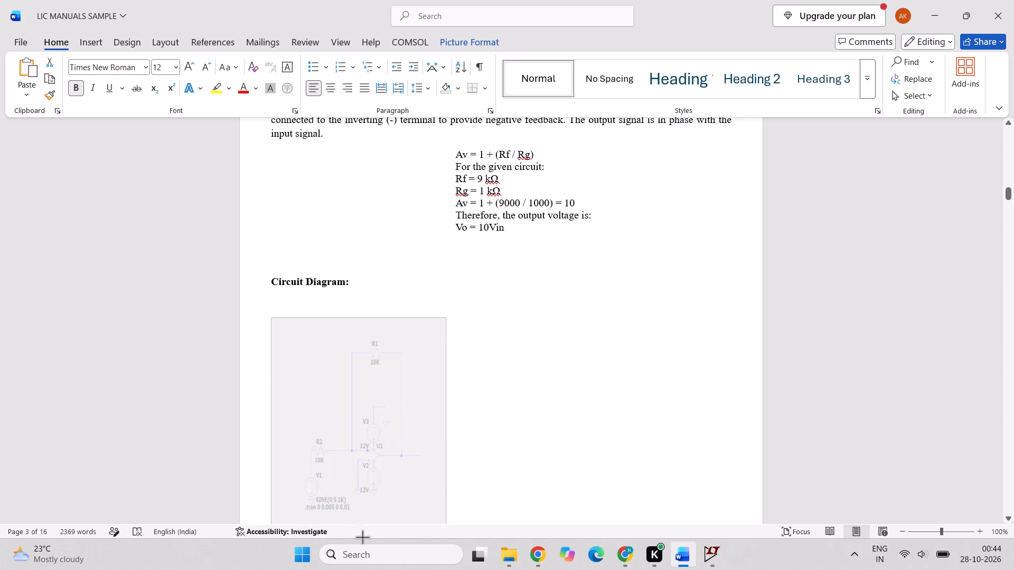
drag(362, 537, 375, 475)
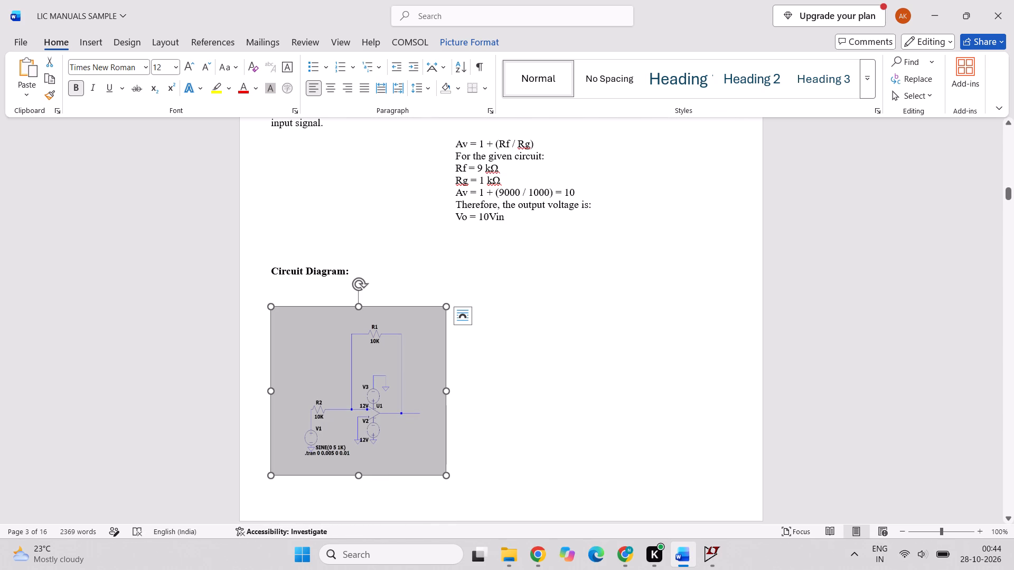
drag(447, 391, 466, 387)
click(421, 399)
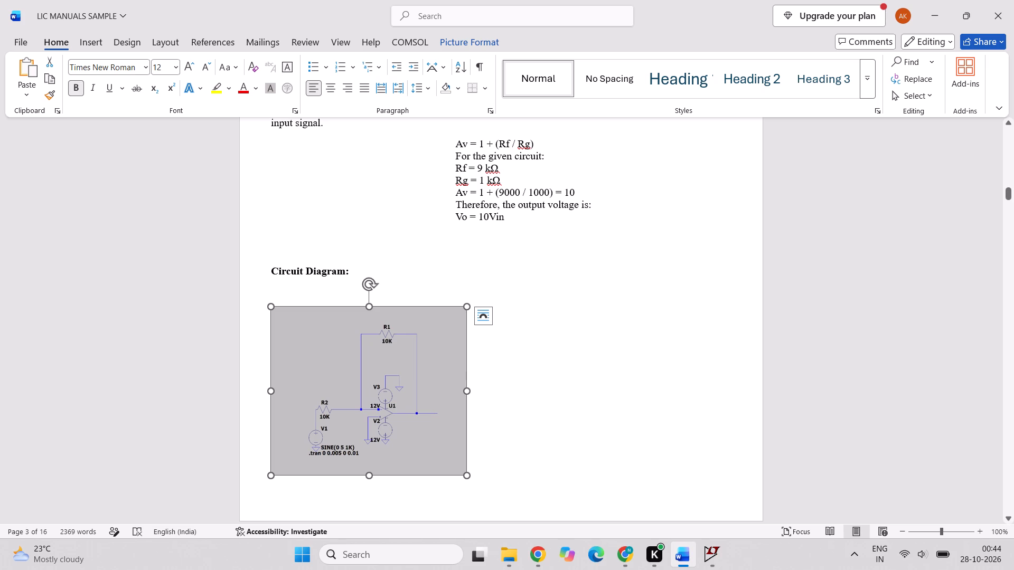
click(553, 381)
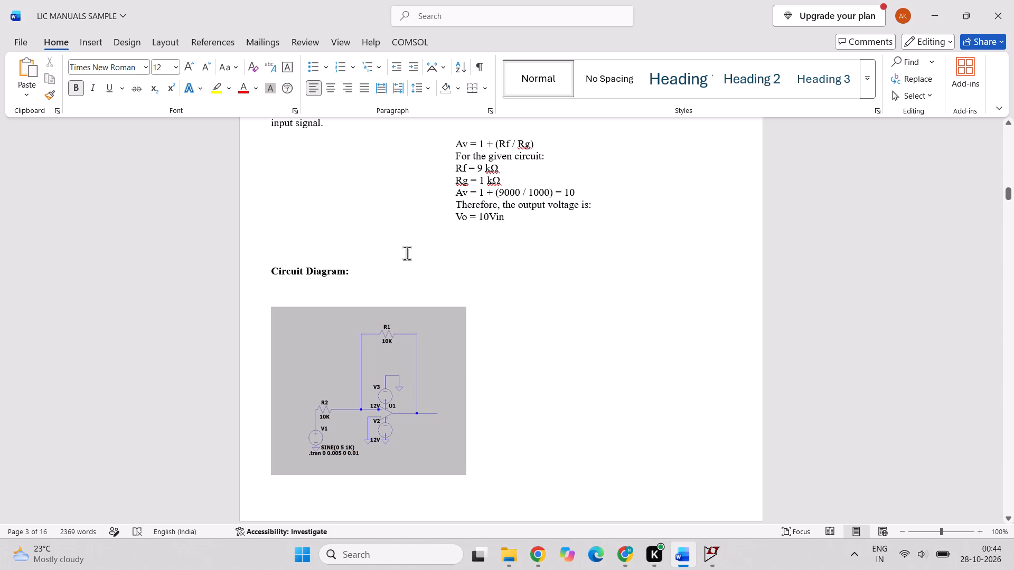
click(492, 332)
key(space)
Switch to LTspice and delete the SINE source V1 below R2 and the ground on the op-amp's non-inverting input.
click(727, 559)
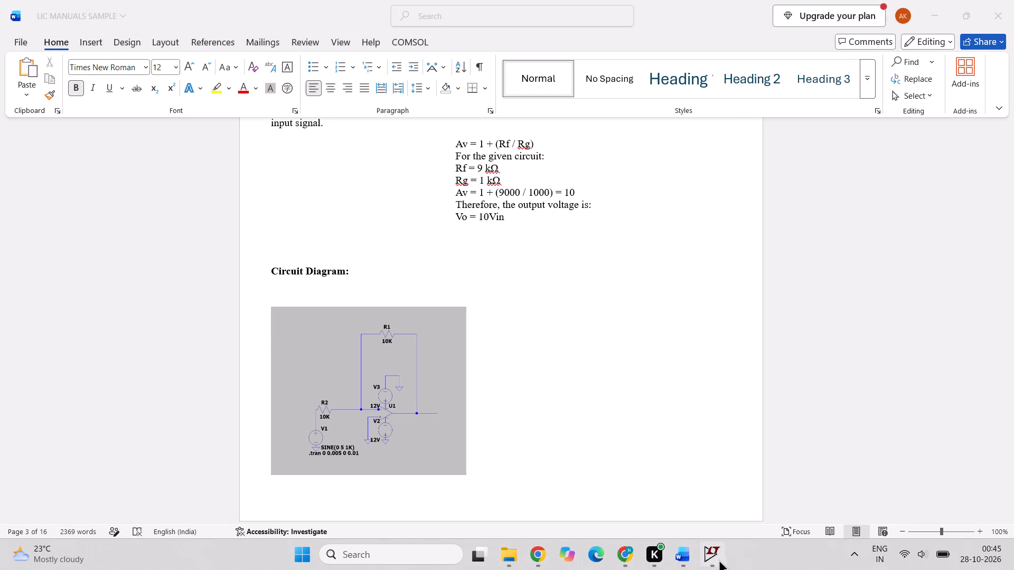
click(712, 560)
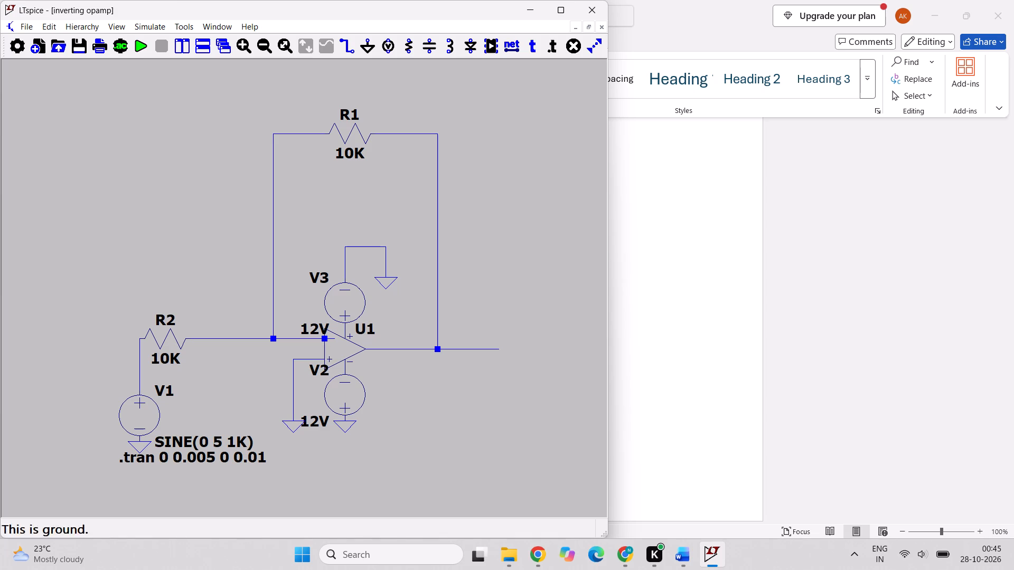
click(148, 414)
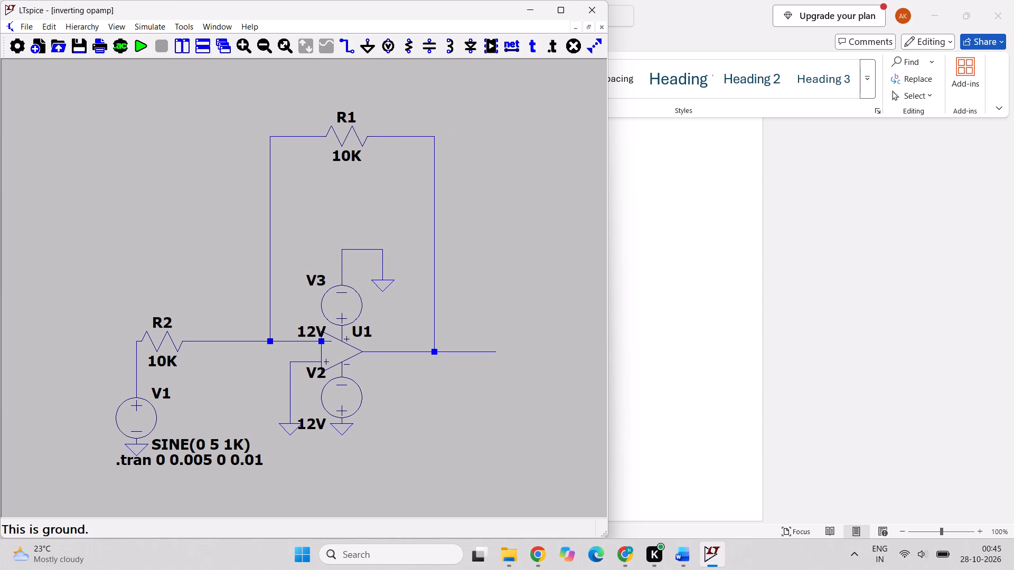
key(BackSpace)
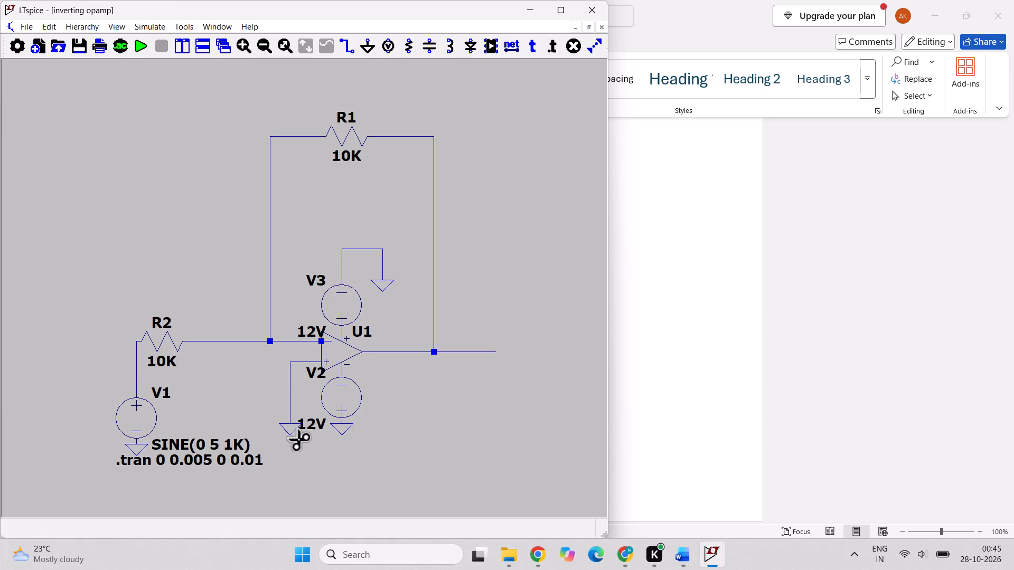
click(296, 436)
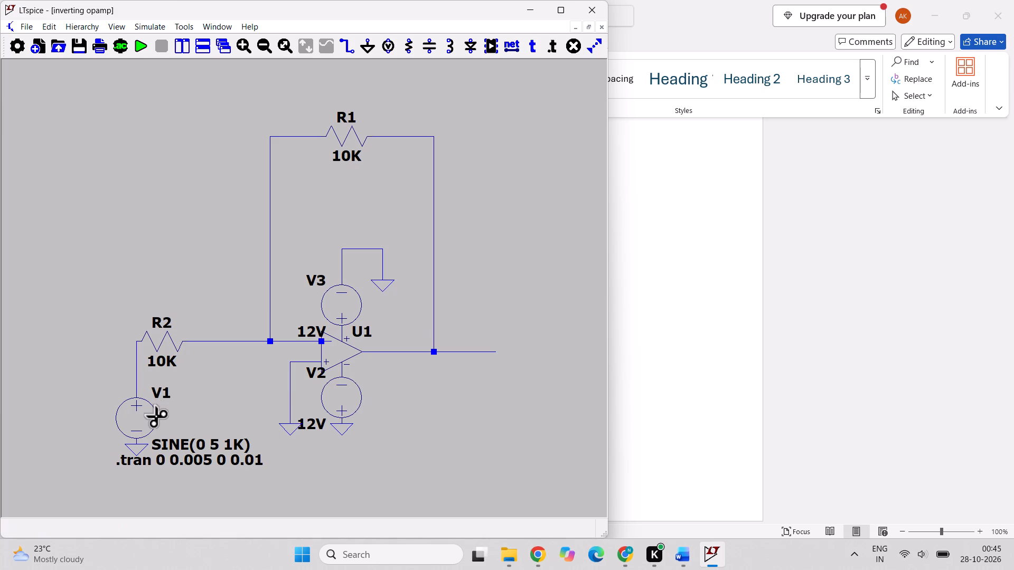
click(153, 413)
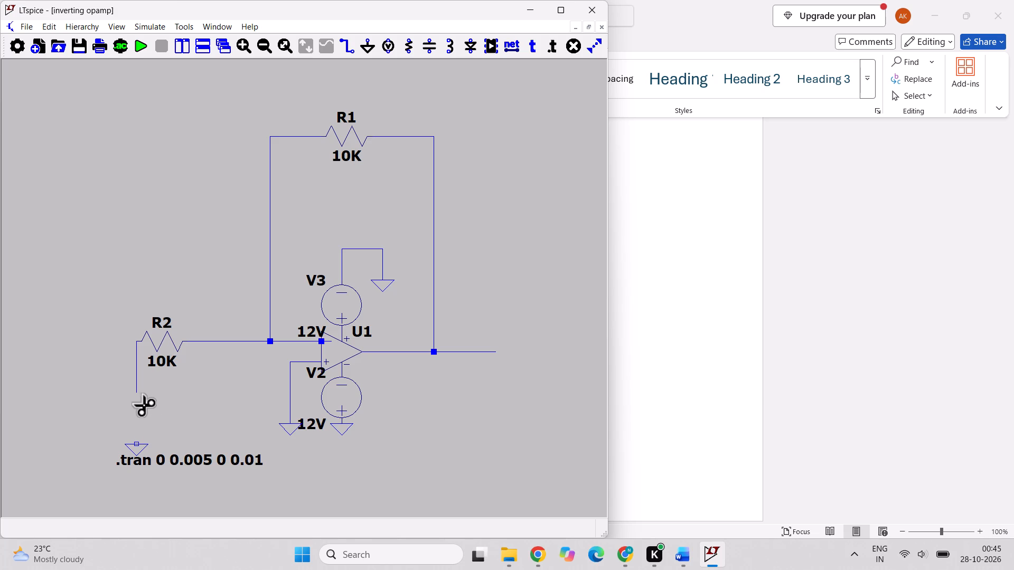
click(293, 431)
Place a new voltage source directly below the open wire of the op-amp's non-inverting input.
key(v)
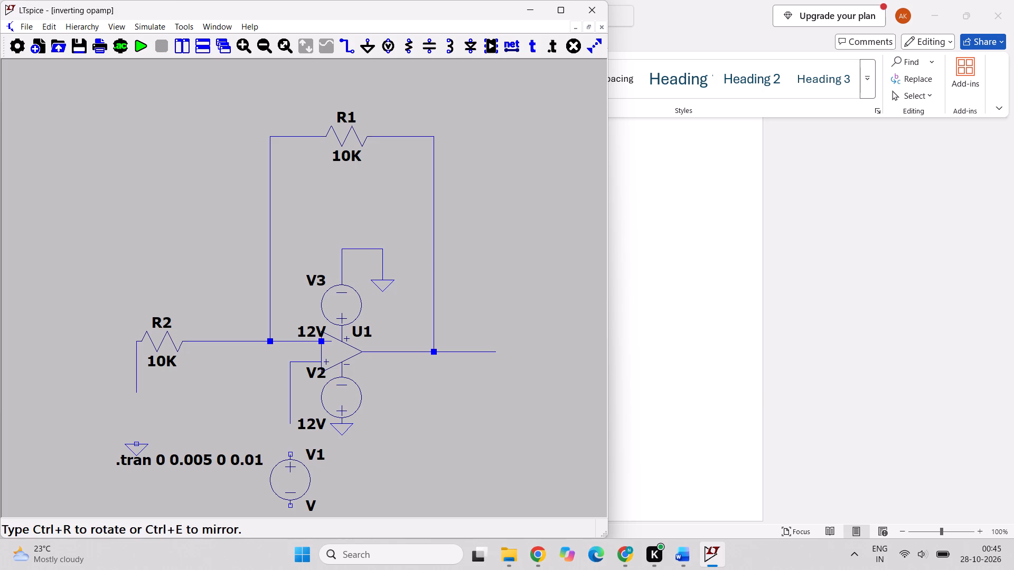
ctrl+scroll(288, 477, up, 7)
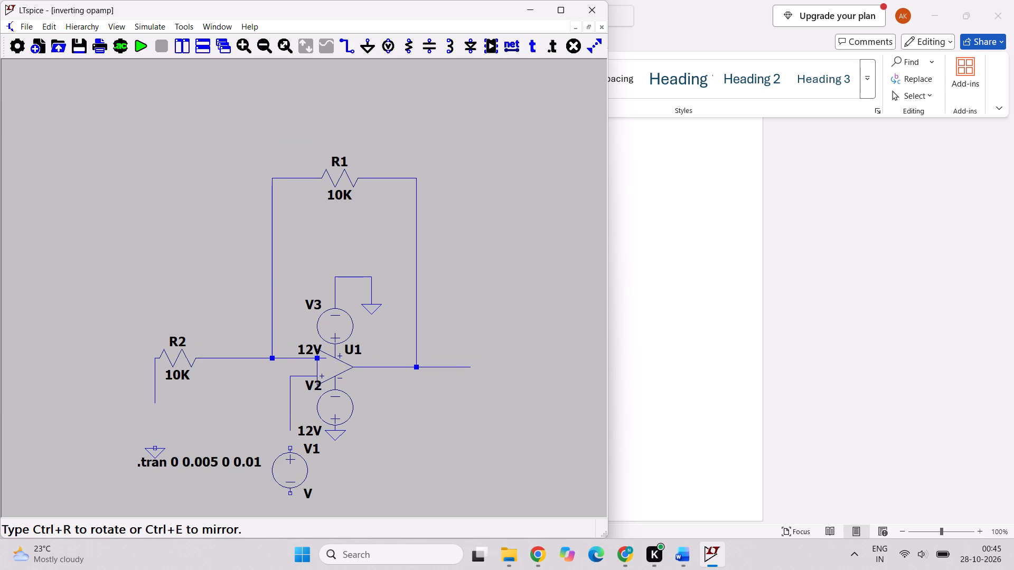
click(287, 469)
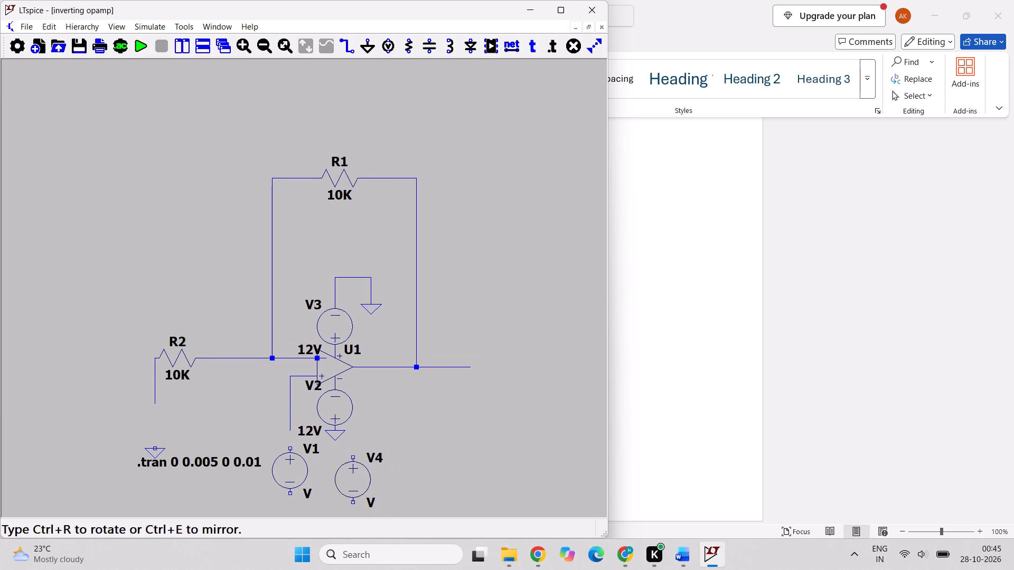
click(215, 389)
key(Escape)
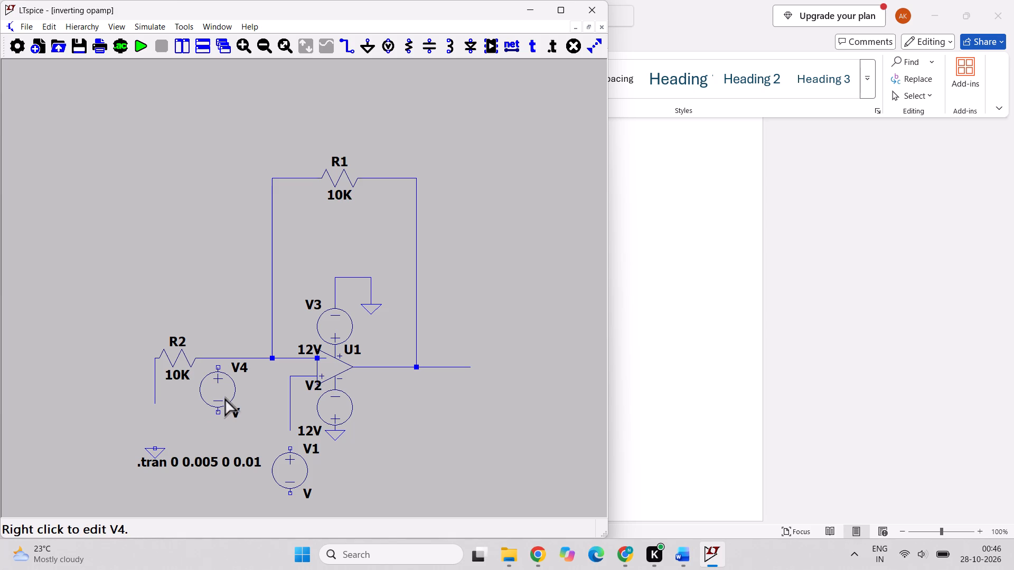
Delete the extra voltage source placed just below R2's output wire, leaving its DC value unset.
click(223, 396)
right_click(223, 396)
key(BackSpace)
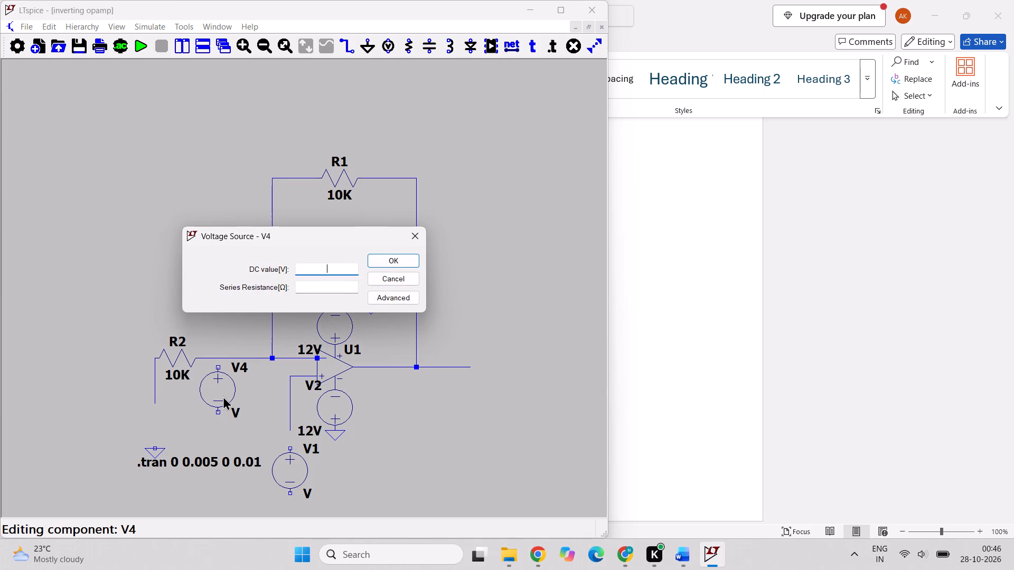
click(402, 272)
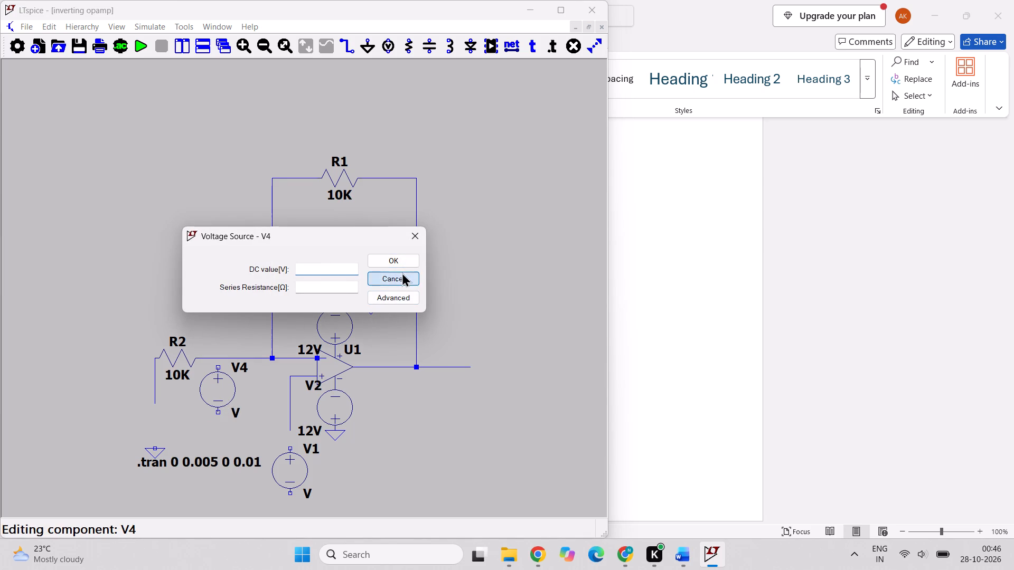
click(205, 384)
key(BackSpace)
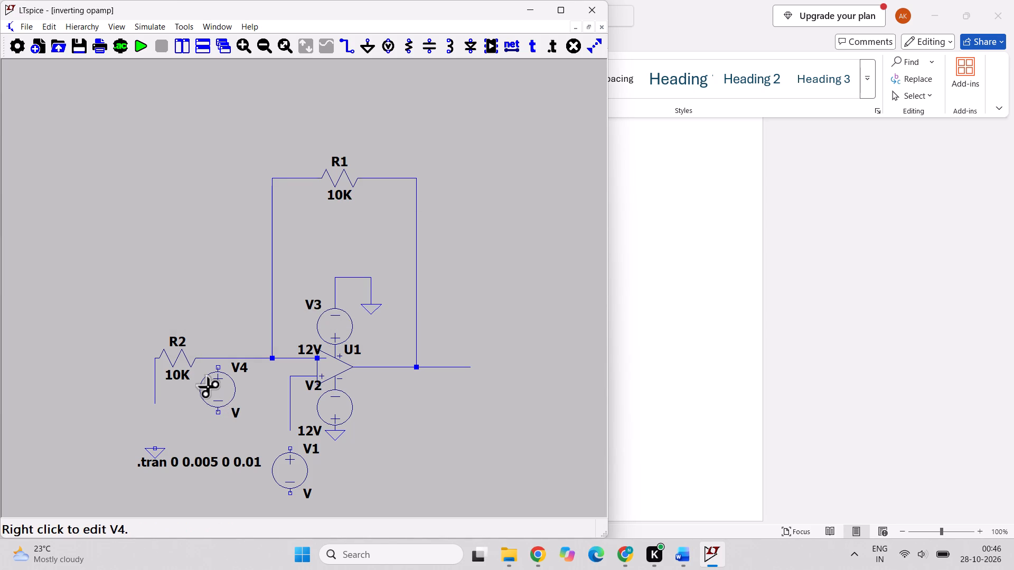
click(223, 388)
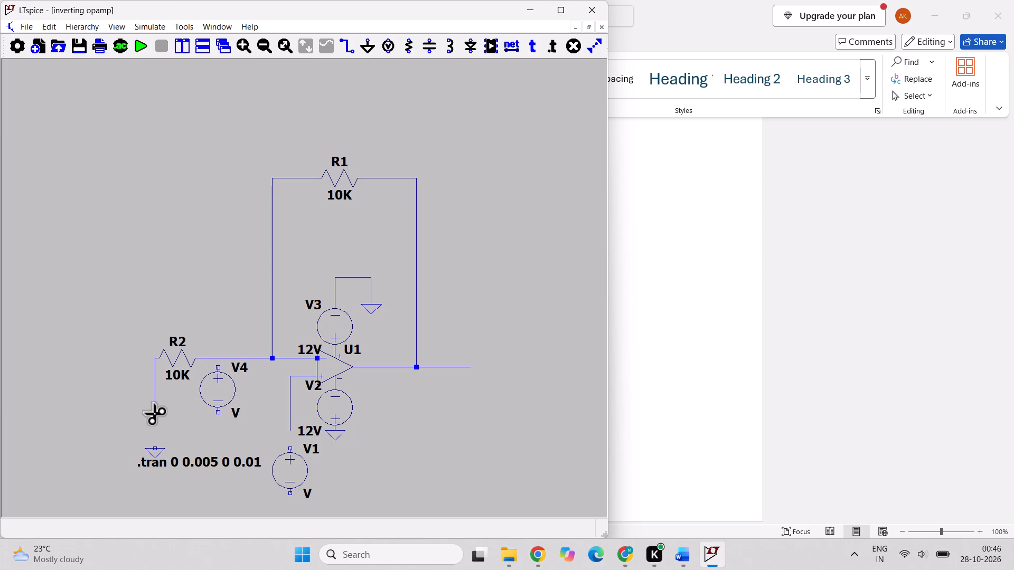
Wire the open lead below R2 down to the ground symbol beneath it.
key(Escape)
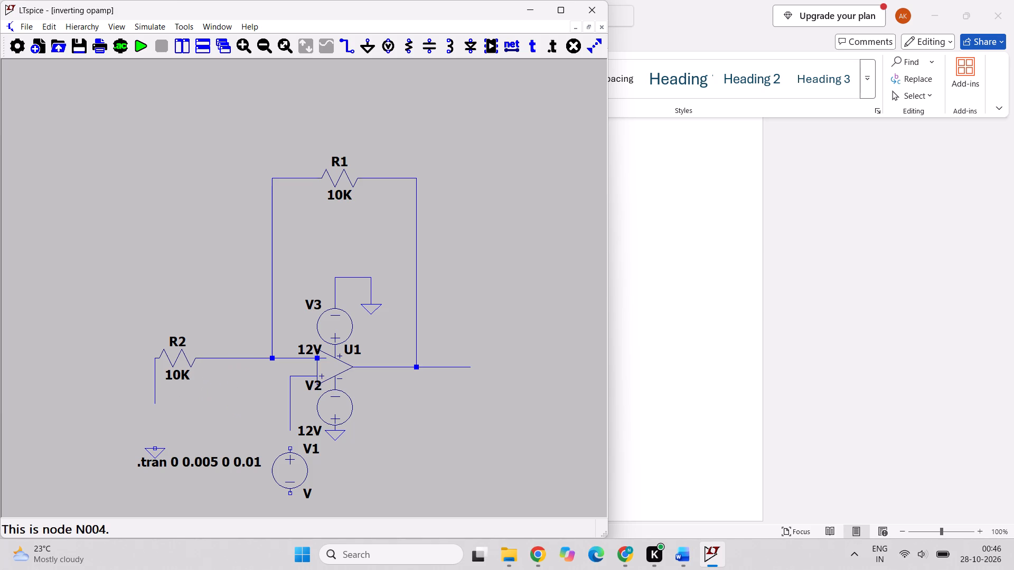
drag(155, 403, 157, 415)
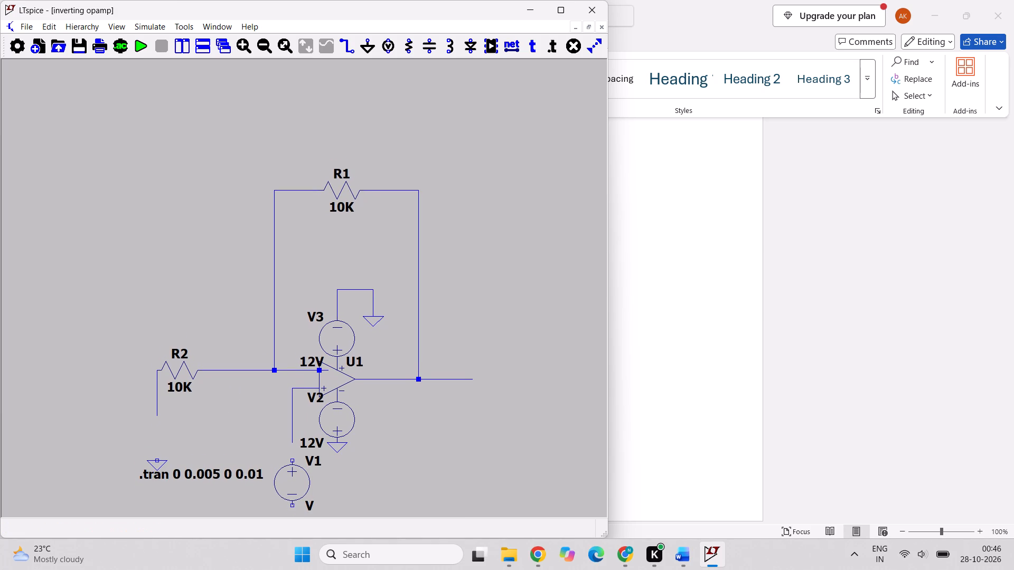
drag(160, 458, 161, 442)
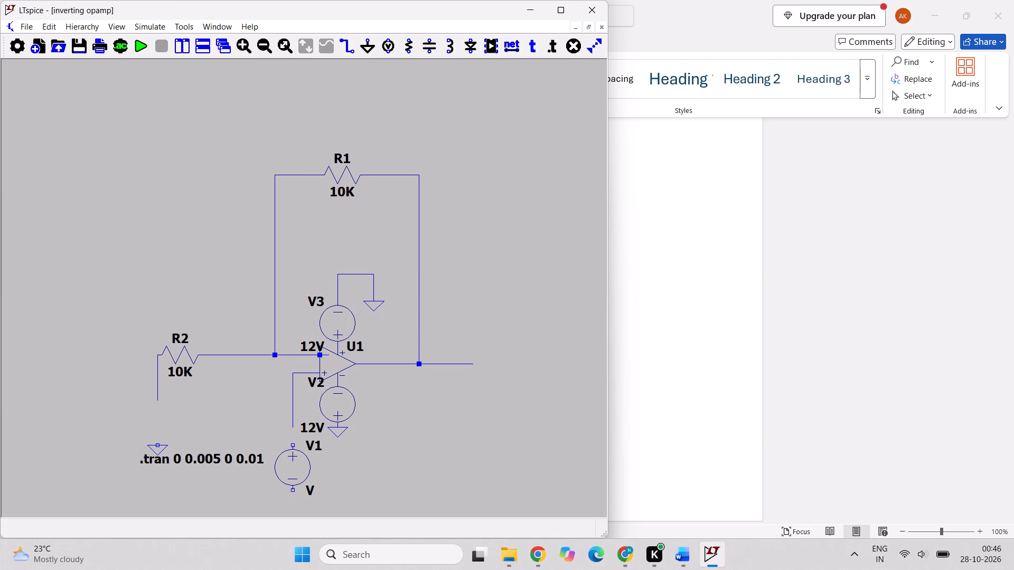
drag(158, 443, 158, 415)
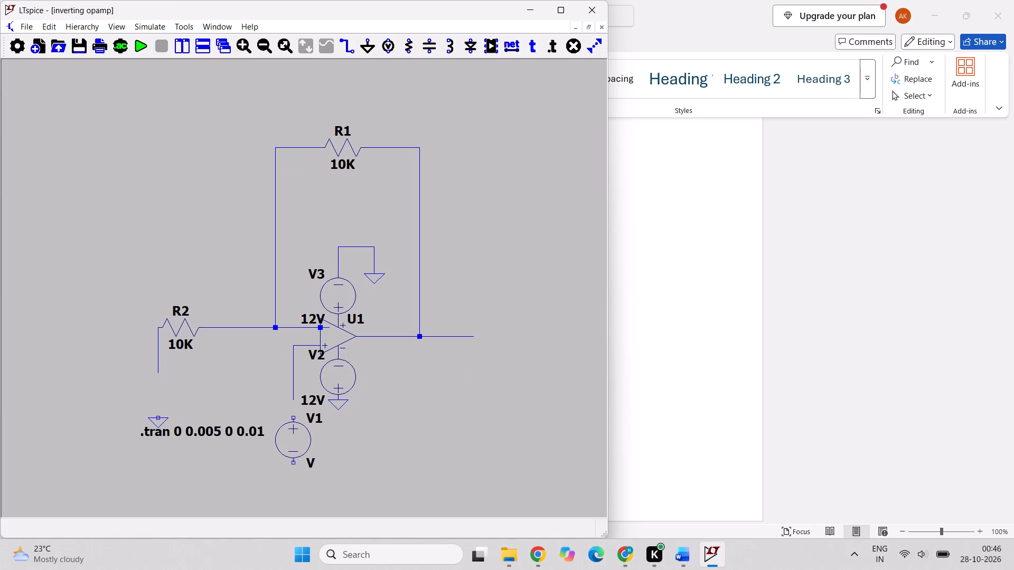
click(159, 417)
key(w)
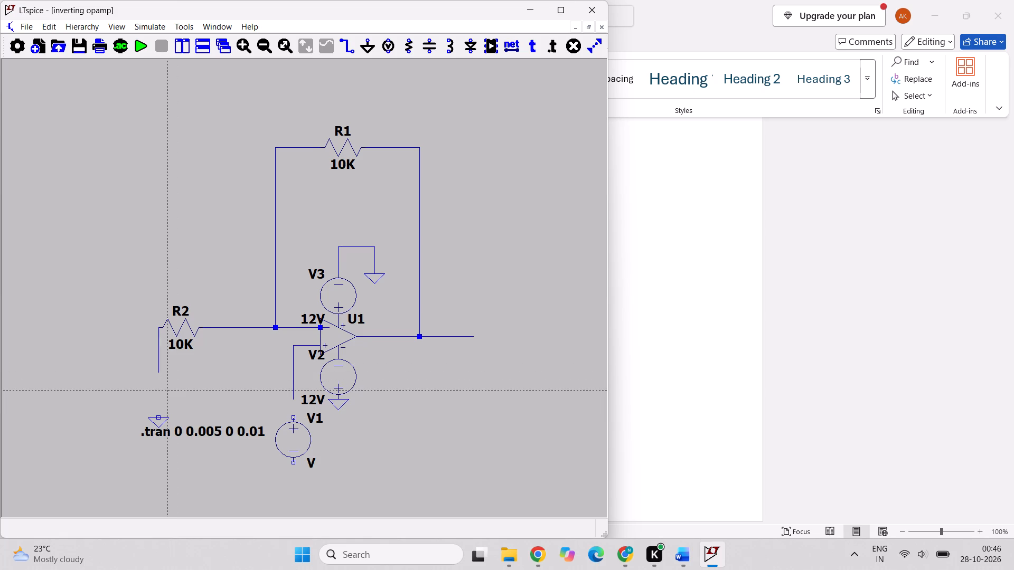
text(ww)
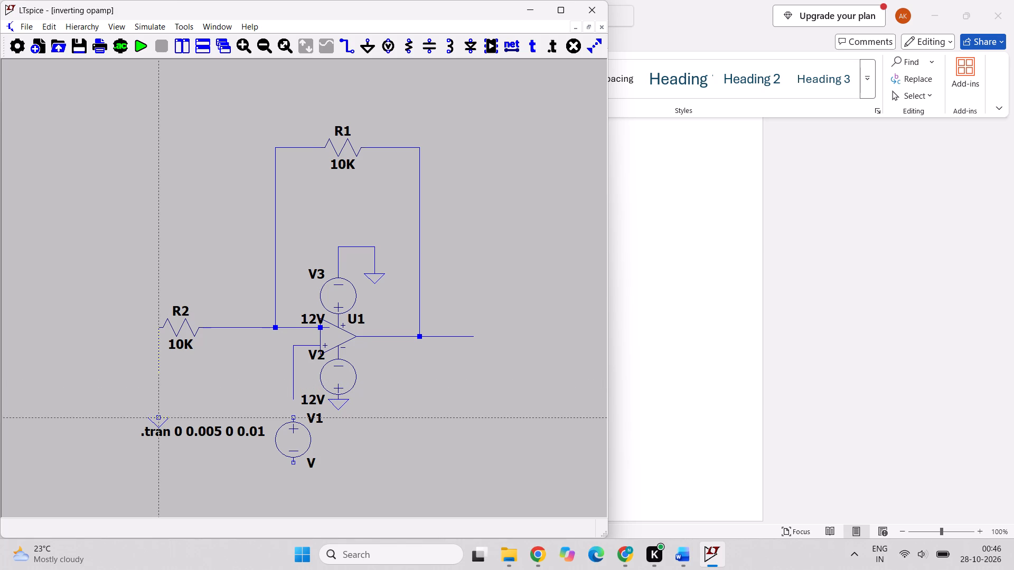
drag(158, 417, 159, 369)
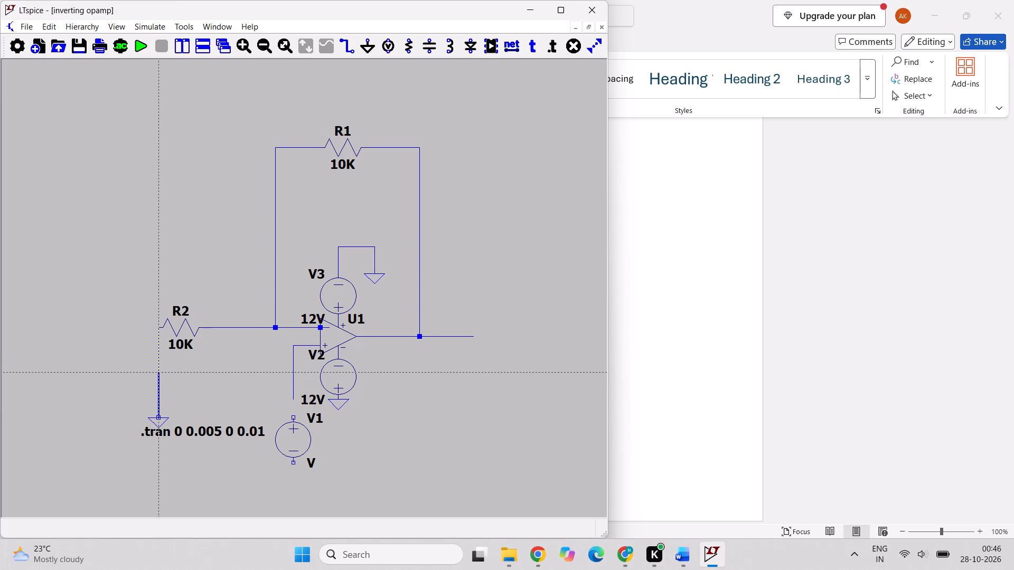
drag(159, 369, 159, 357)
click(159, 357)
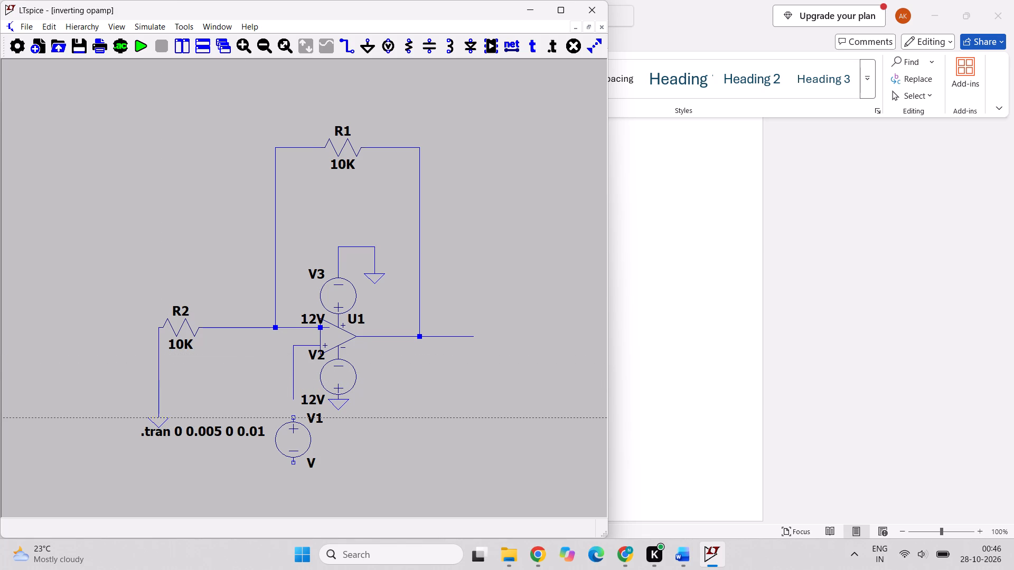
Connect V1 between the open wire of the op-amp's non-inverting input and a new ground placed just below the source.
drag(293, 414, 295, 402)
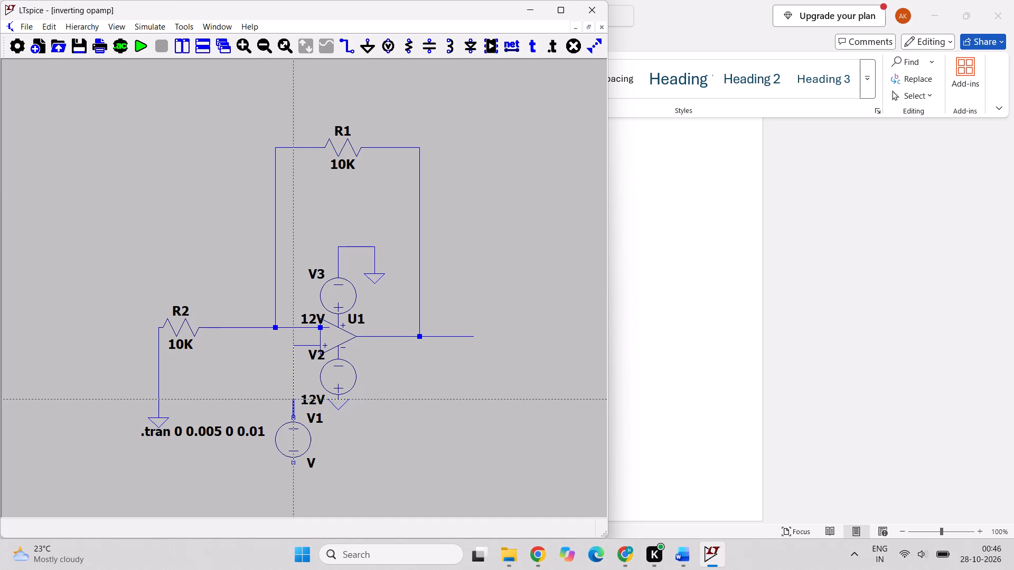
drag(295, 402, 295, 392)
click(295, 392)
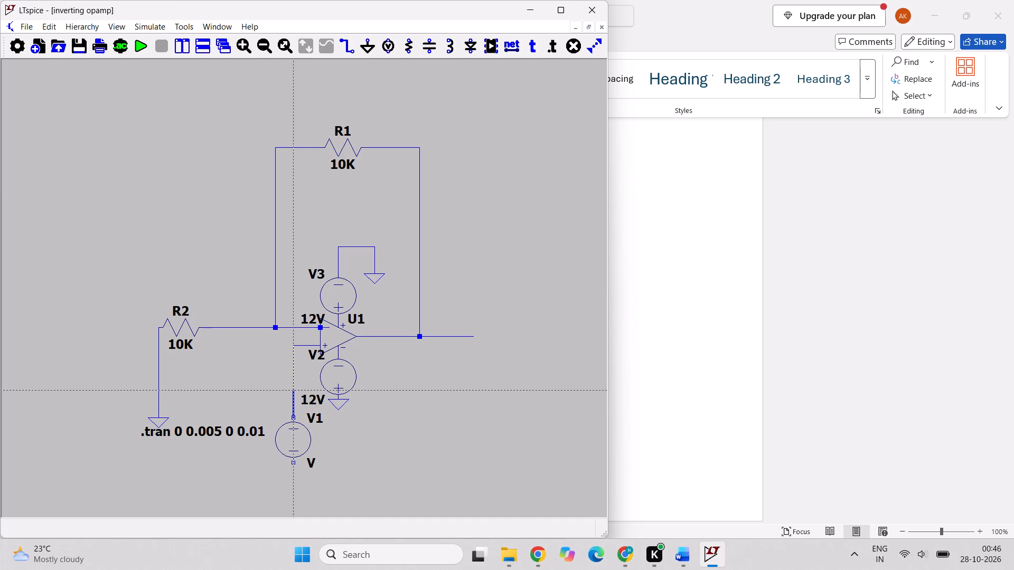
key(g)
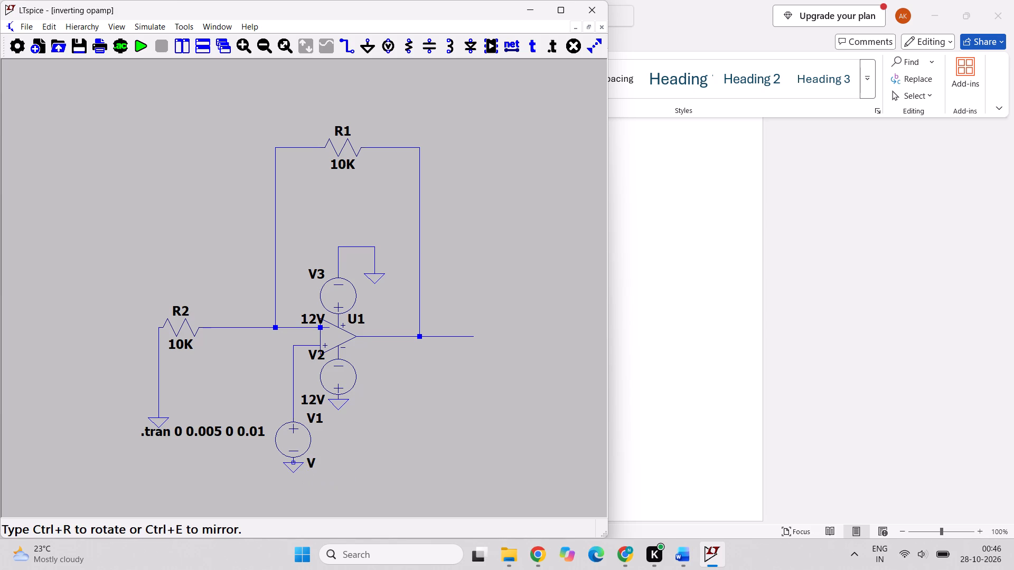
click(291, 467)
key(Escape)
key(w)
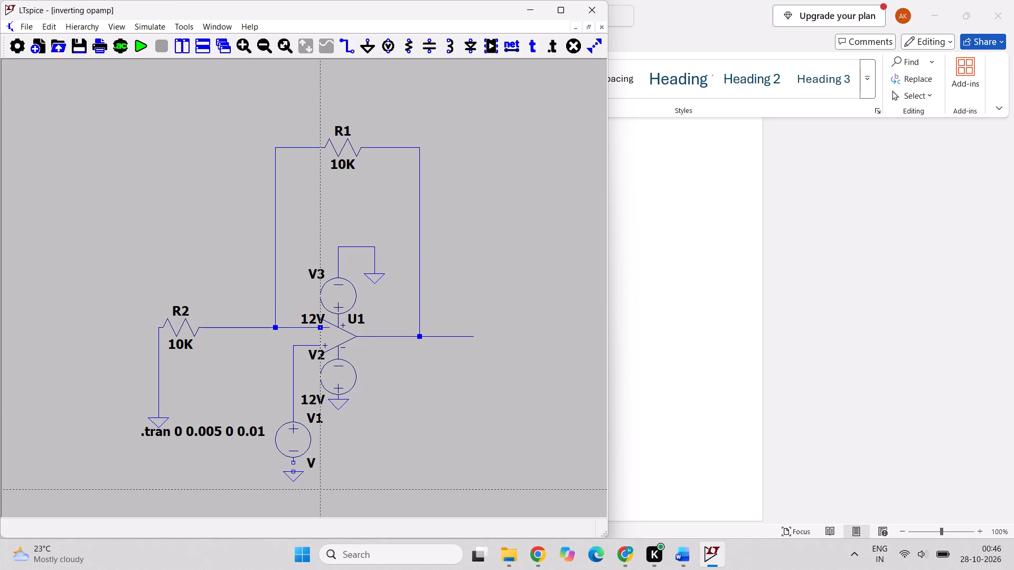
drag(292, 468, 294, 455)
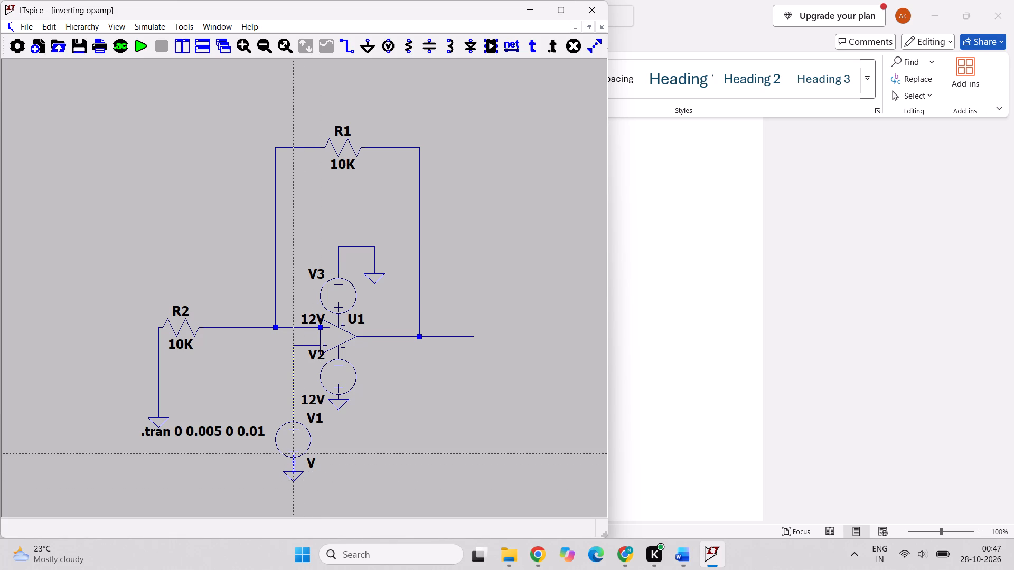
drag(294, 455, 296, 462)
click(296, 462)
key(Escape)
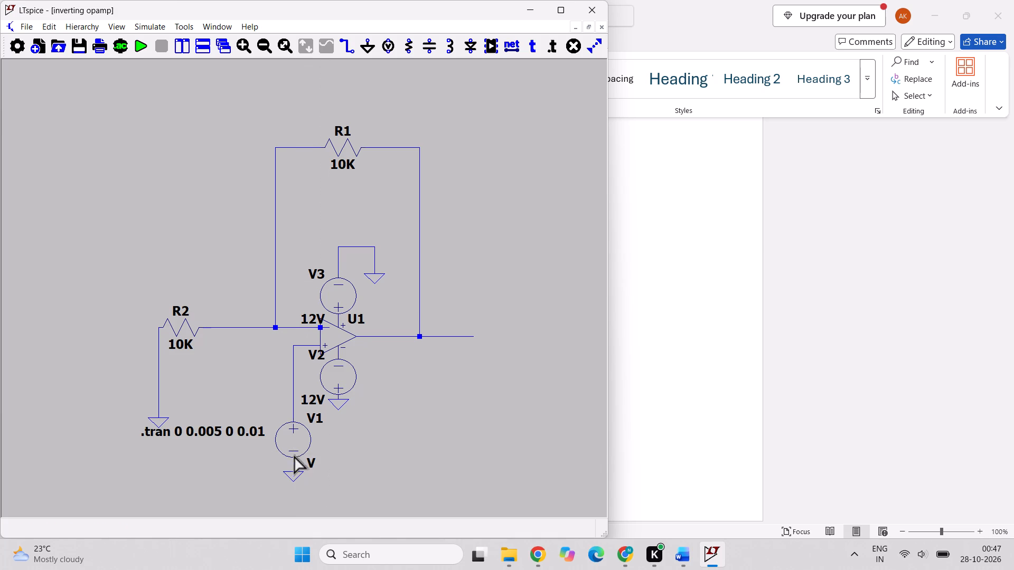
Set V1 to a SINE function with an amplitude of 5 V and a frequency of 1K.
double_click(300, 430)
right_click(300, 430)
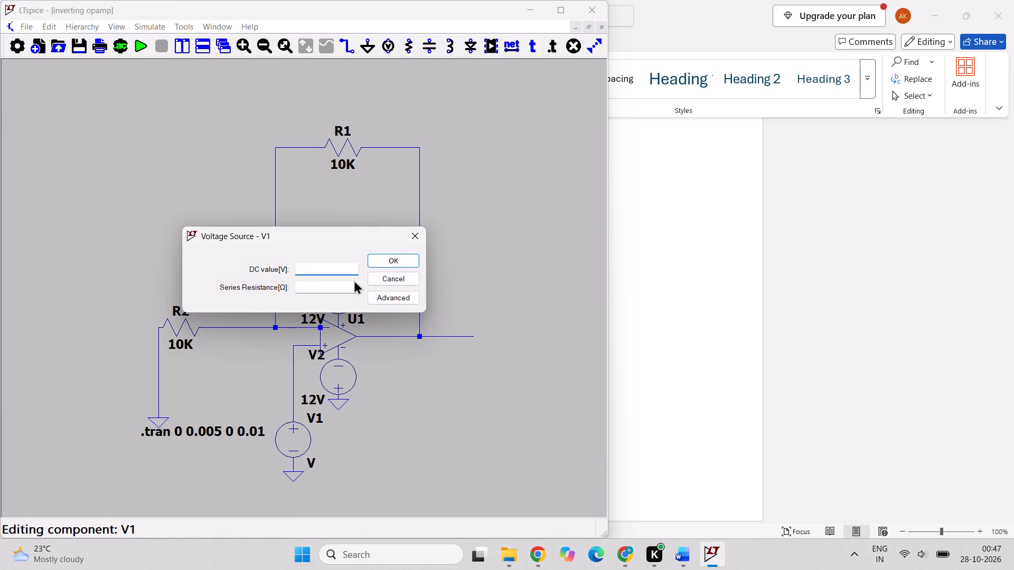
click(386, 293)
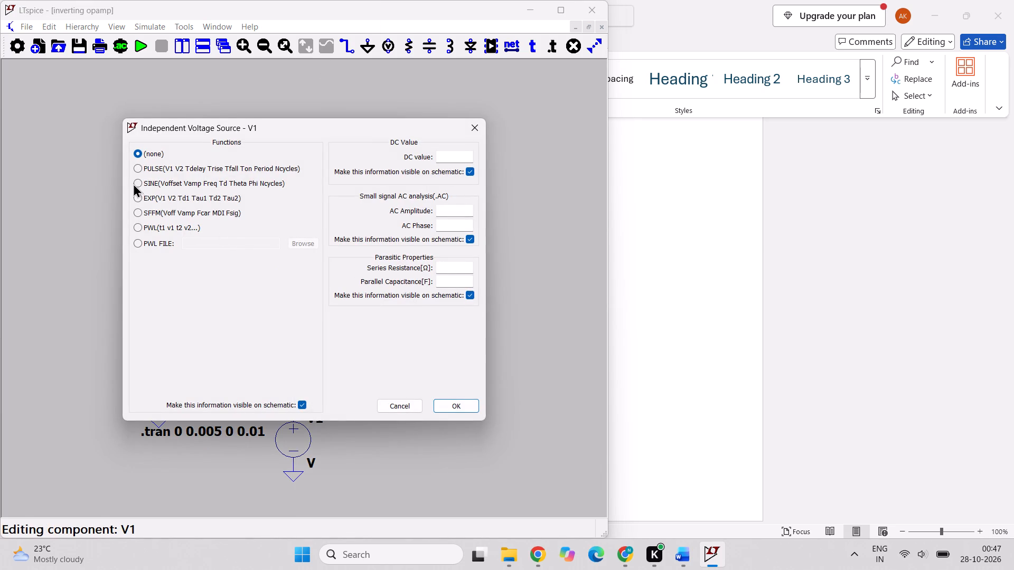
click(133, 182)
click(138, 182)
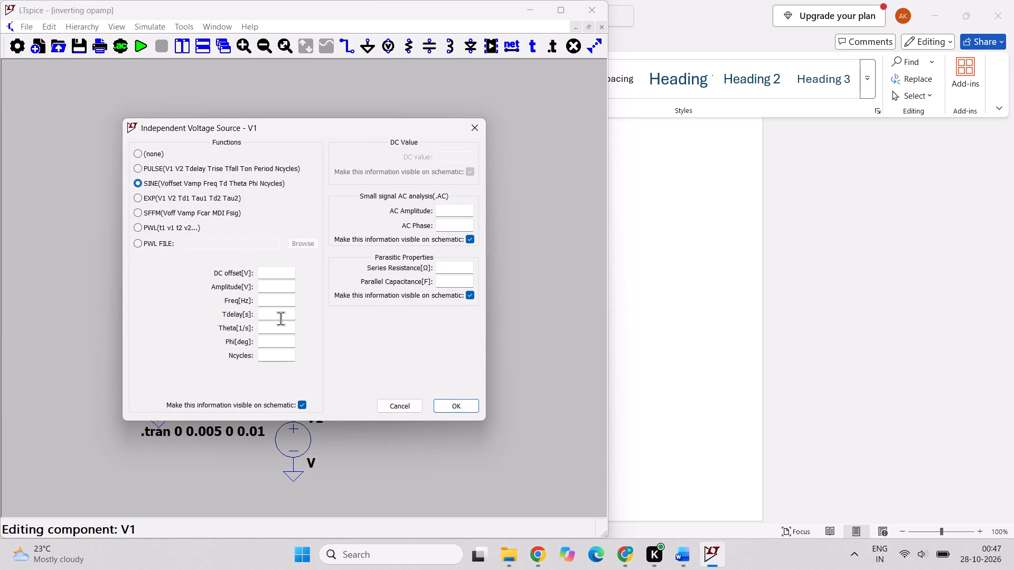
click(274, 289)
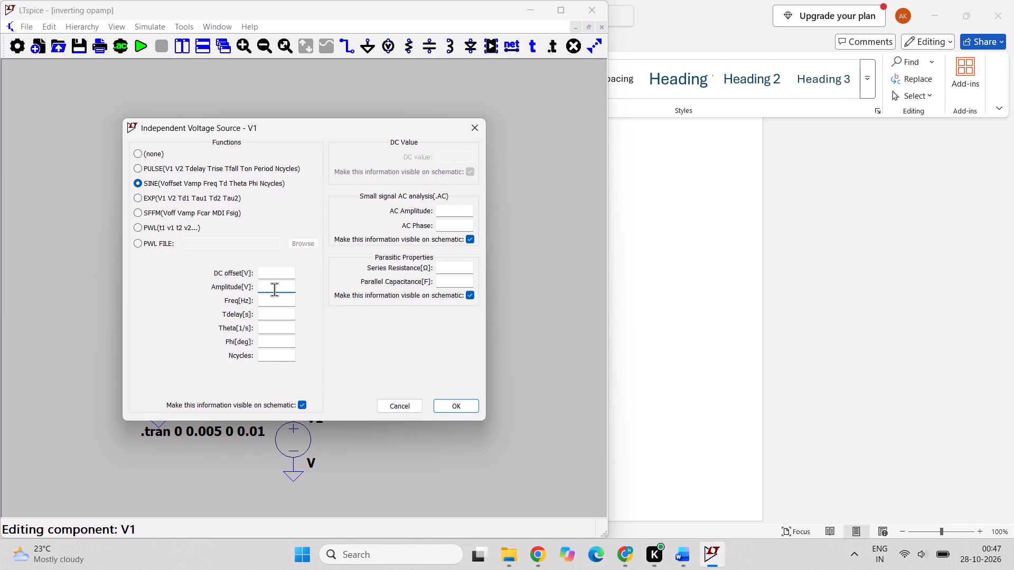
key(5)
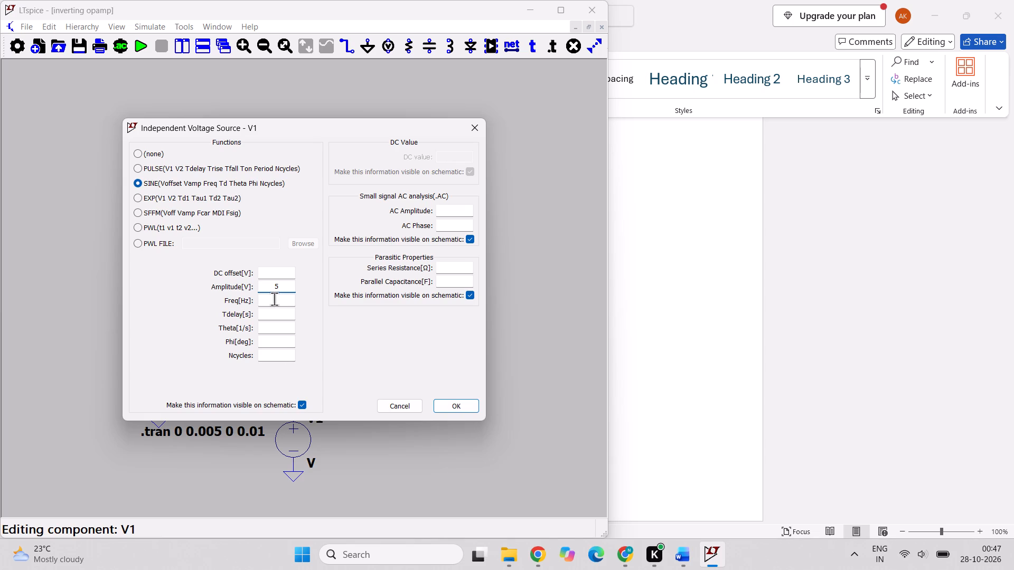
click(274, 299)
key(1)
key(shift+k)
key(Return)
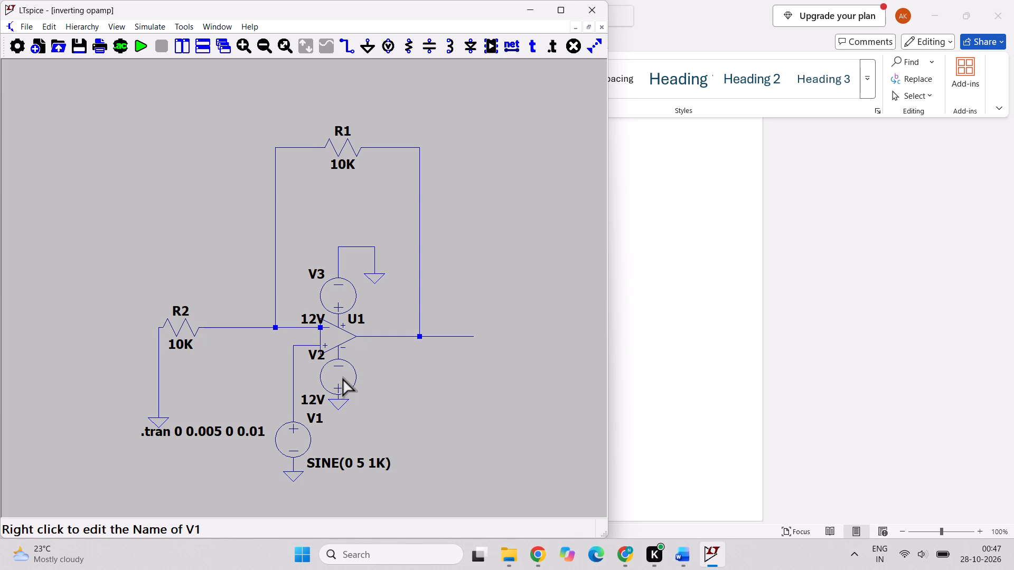
Run the simulation and plot the voltages at the op-amp's non-inverting input and output together.
click(146, 50)
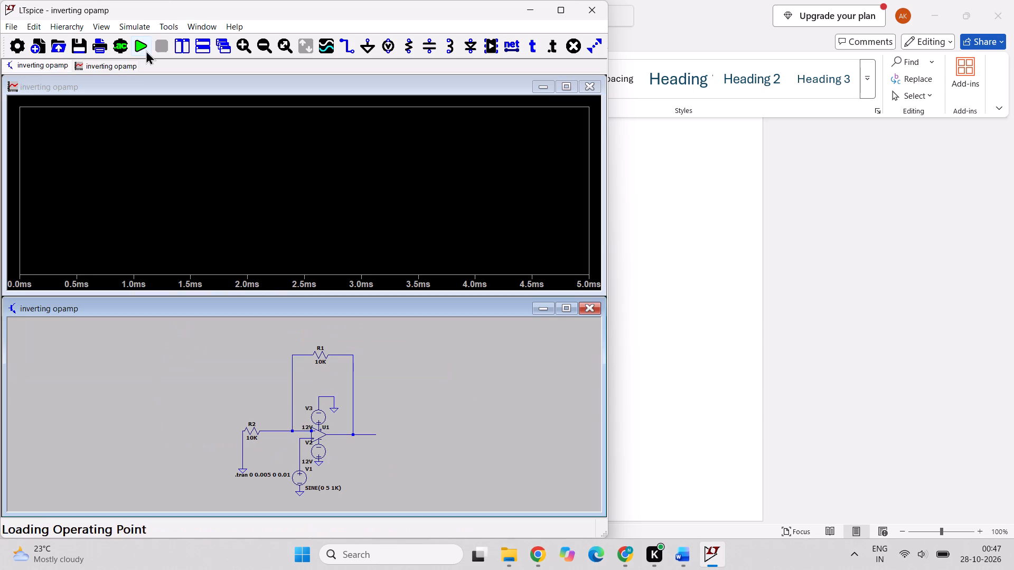
click(299, 445)
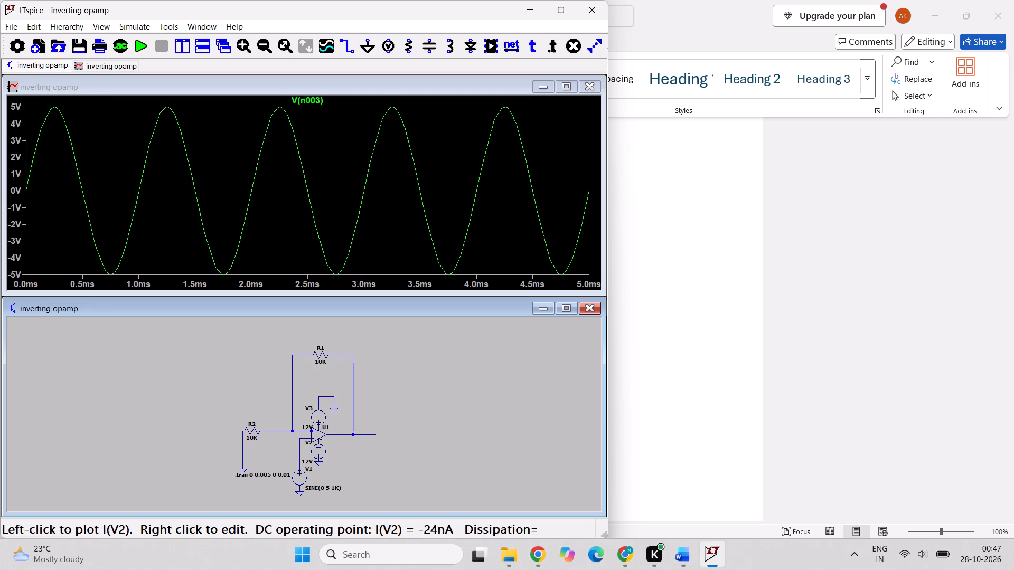
click(366, 435)
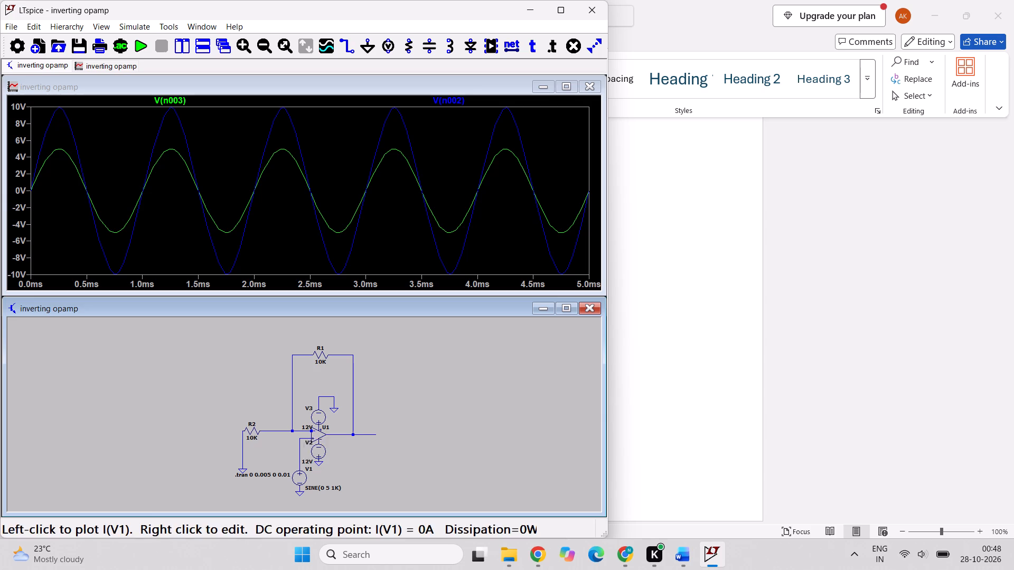
click(352, 433)
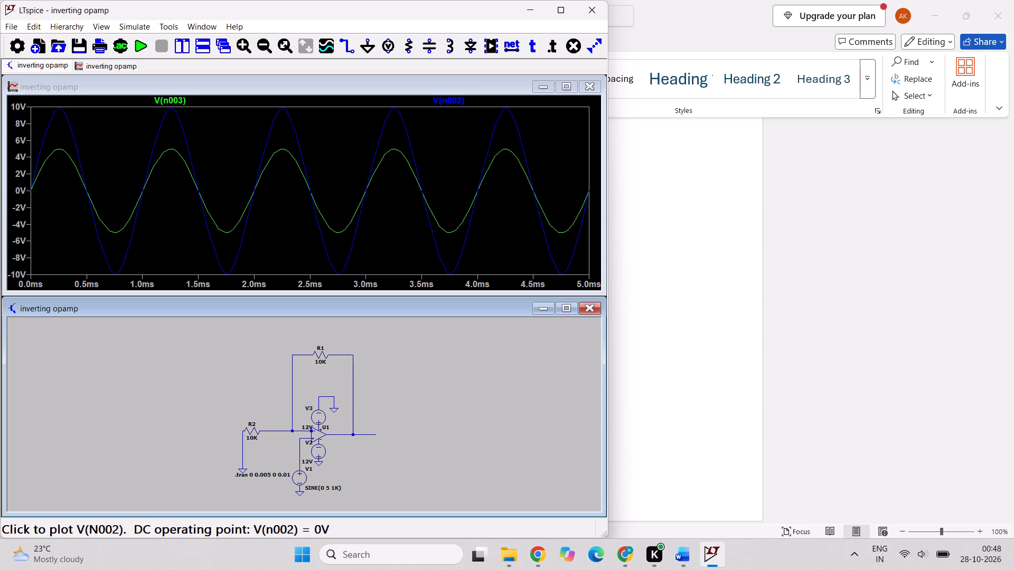
click(300, 436)
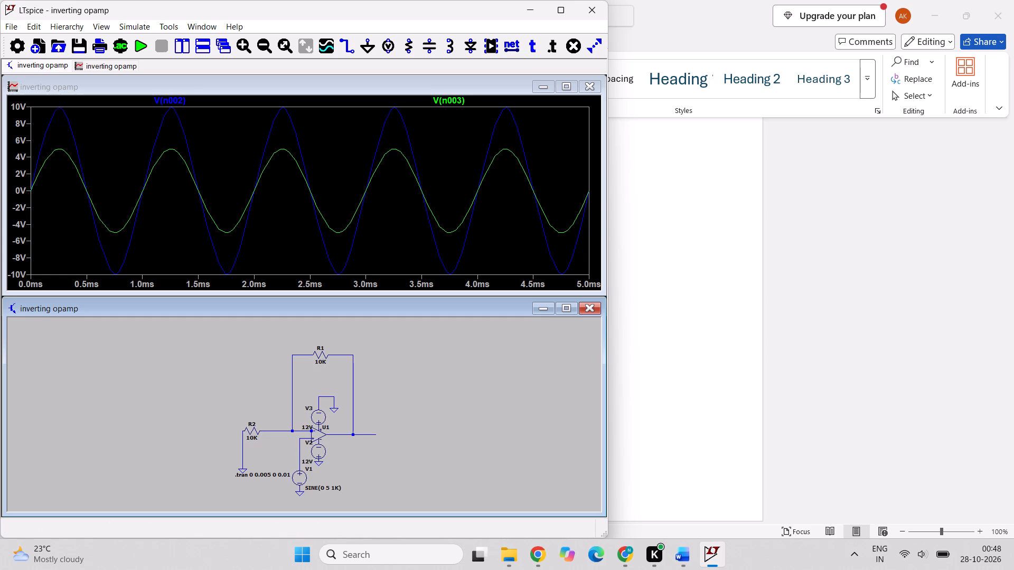
View the non-inverting input voltage trace on its own, followed by the output voltage trace on its own.
double_click(298, 457)
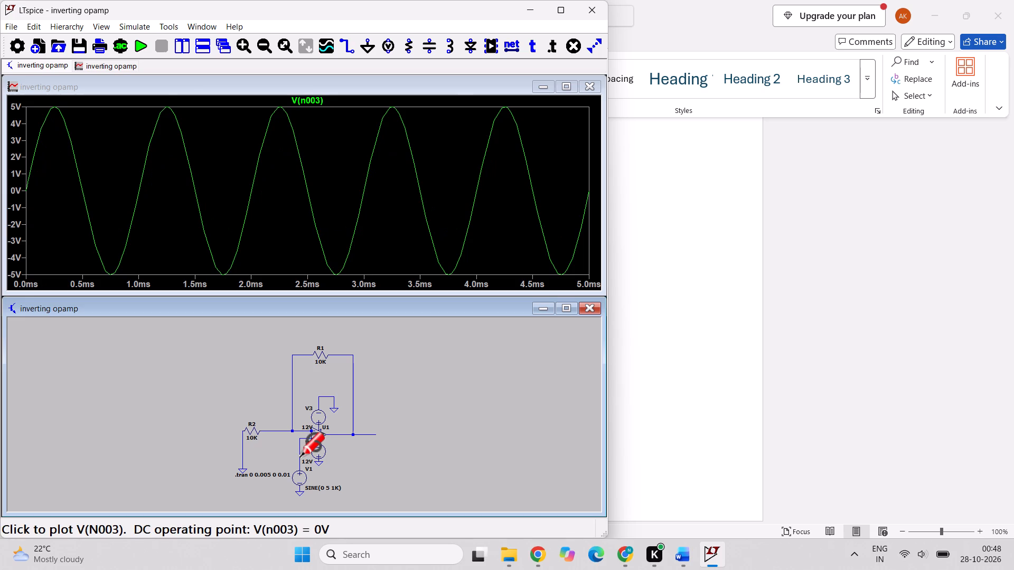
double_click(299, 457)
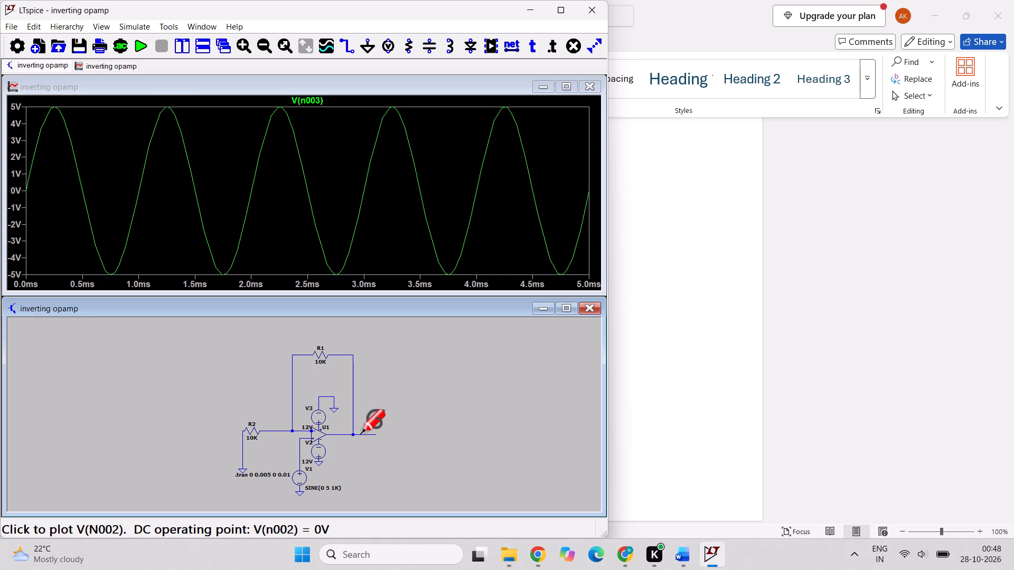
double_click(360, 434)
click(360, 434)
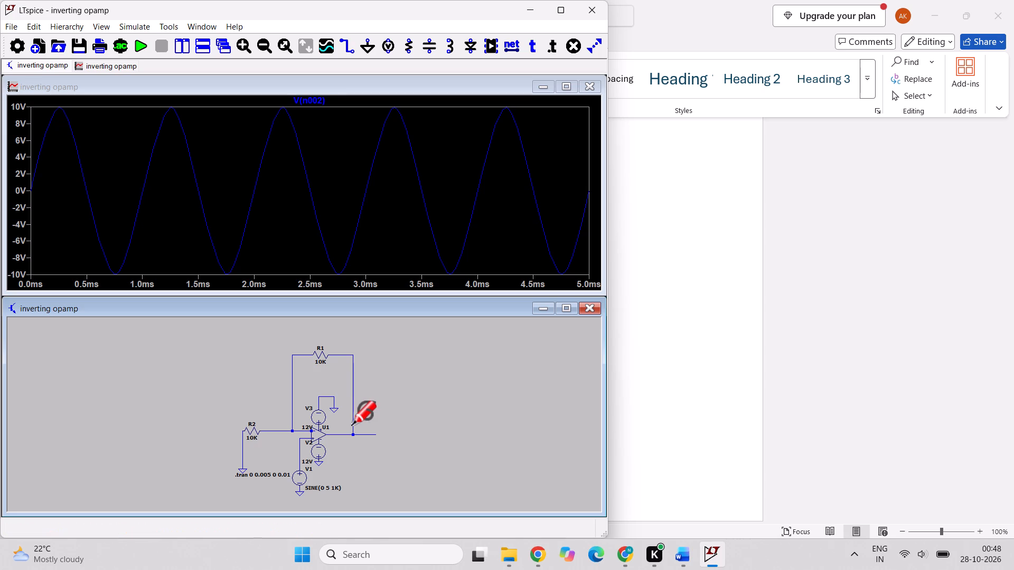
key(Escape)
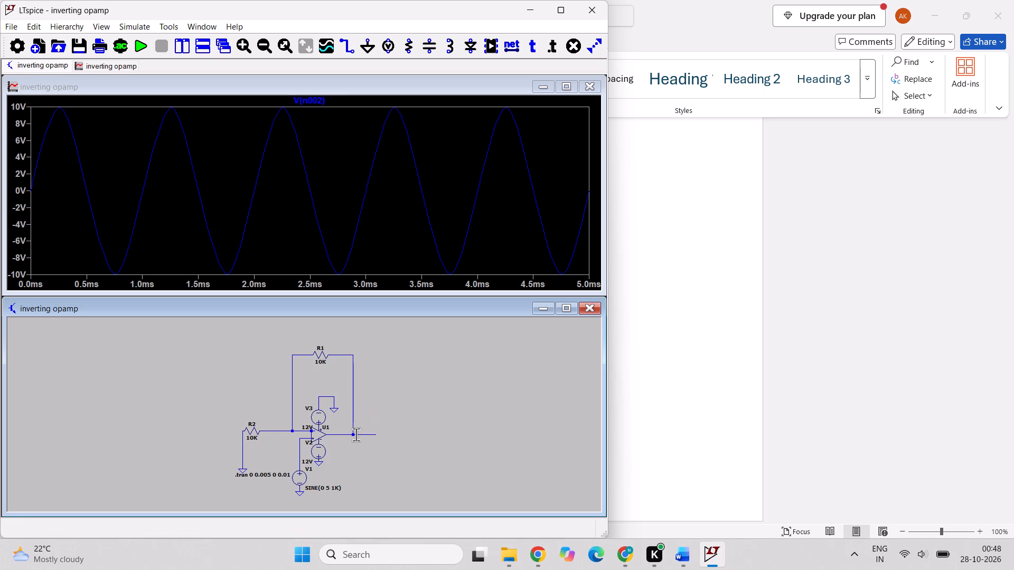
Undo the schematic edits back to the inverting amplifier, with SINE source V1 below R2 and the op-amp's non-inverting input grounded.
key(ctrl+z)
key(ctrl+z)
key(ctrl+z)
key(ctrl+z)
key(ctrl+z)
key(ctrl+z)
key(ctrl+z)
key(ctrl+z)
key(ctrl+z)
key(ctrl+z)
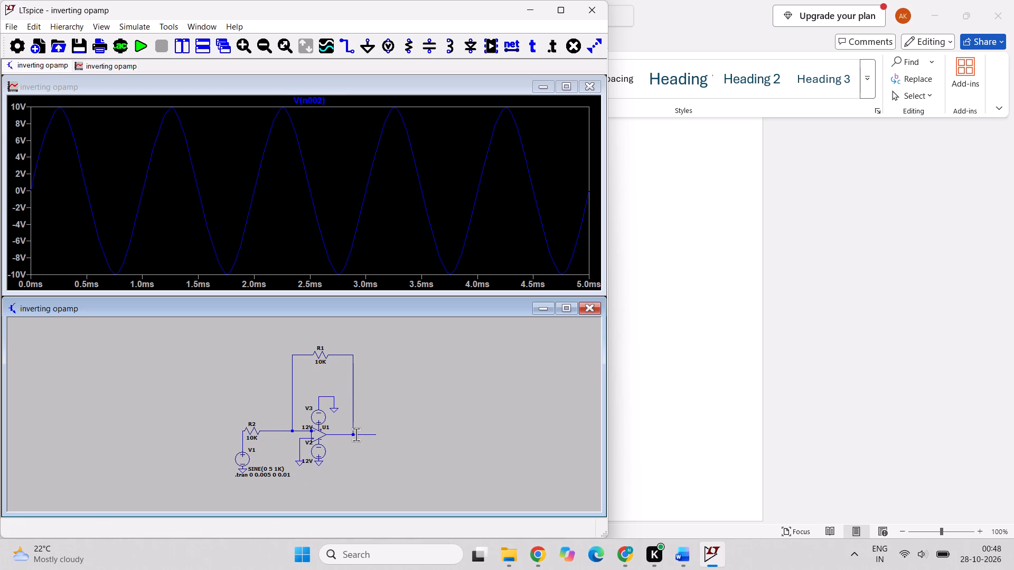
Undo any remaining earlier schematic edits until the undo history is exhausted.
key(ctrl+z)
key(ctrl+z)
key(ctrl+z)
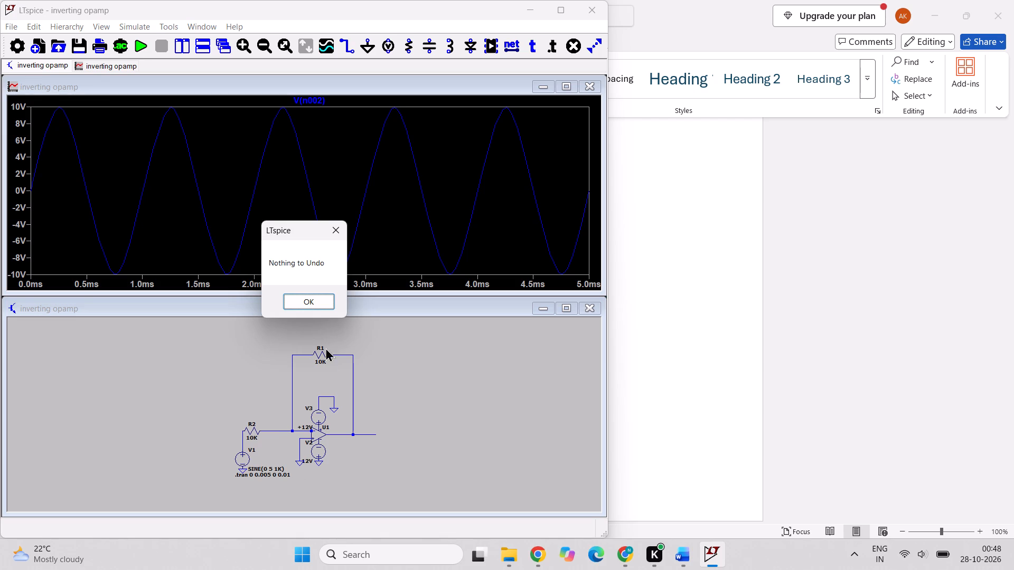
ctrl+click(323, 304)
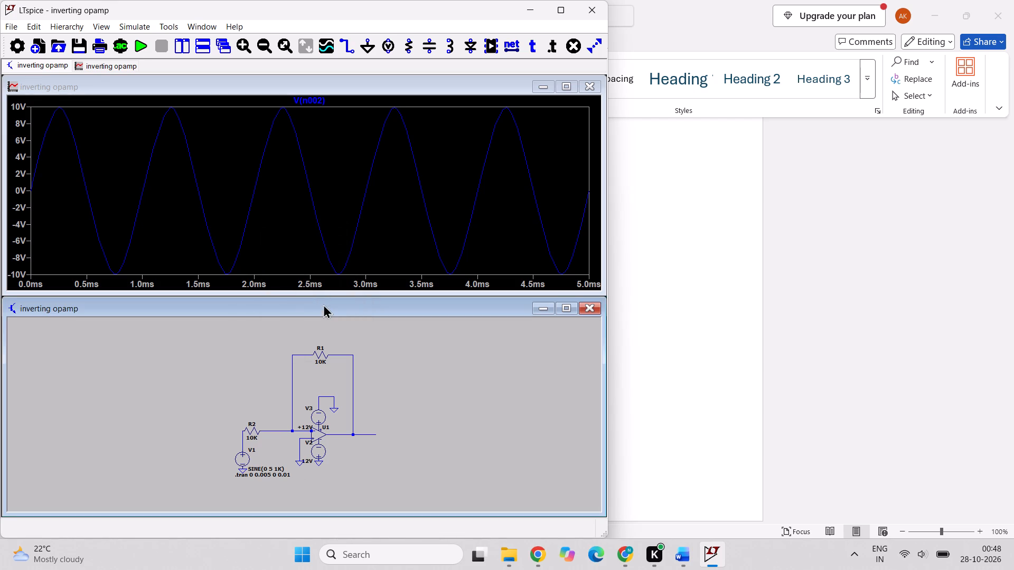
Compare the op-amp's output voltage trace with the voltages at V1 and at the R1–R2 junction, also viewing the output trace on its own.
click(243, 442)
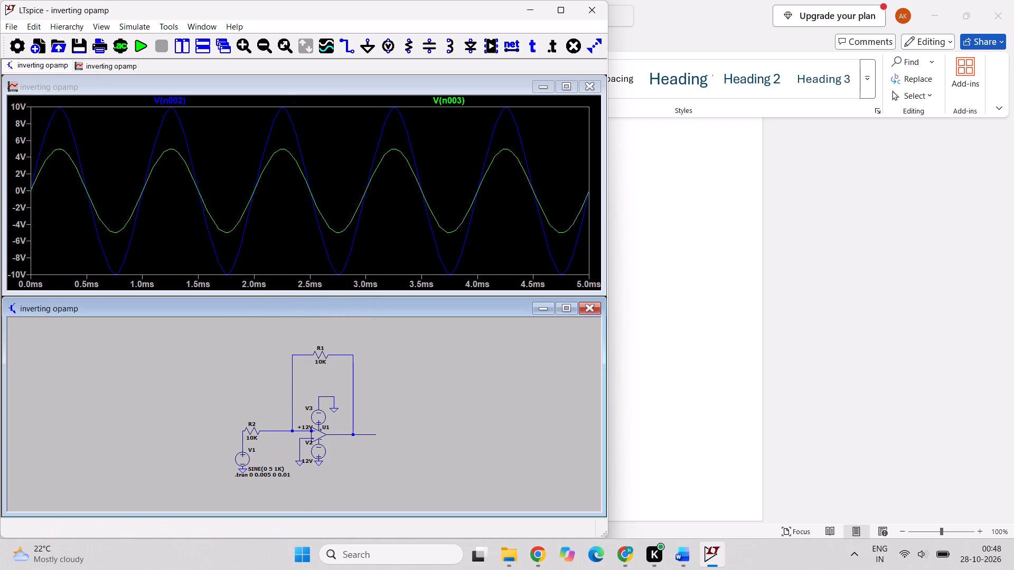
click(375, 433)
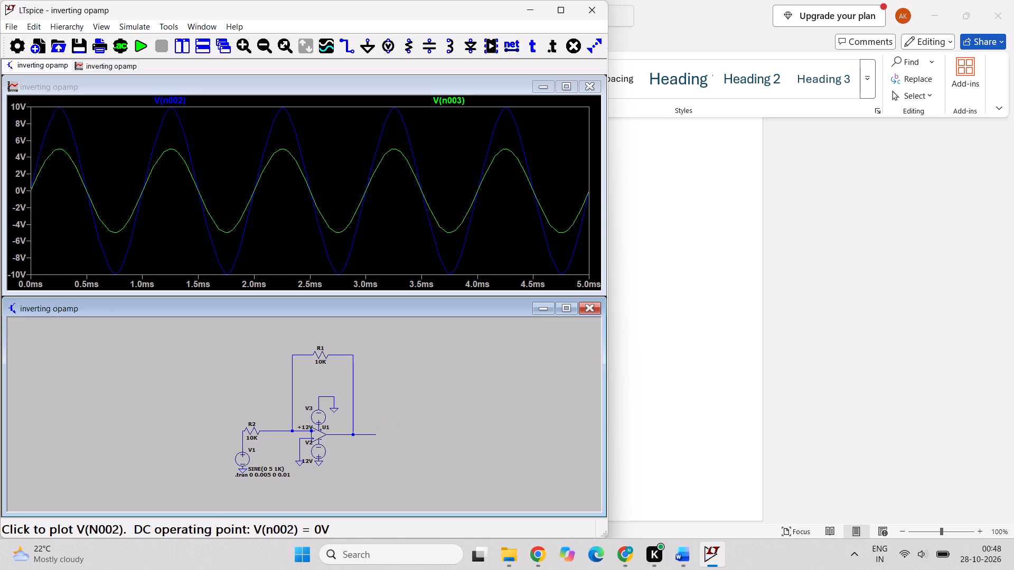
click(372, 435)
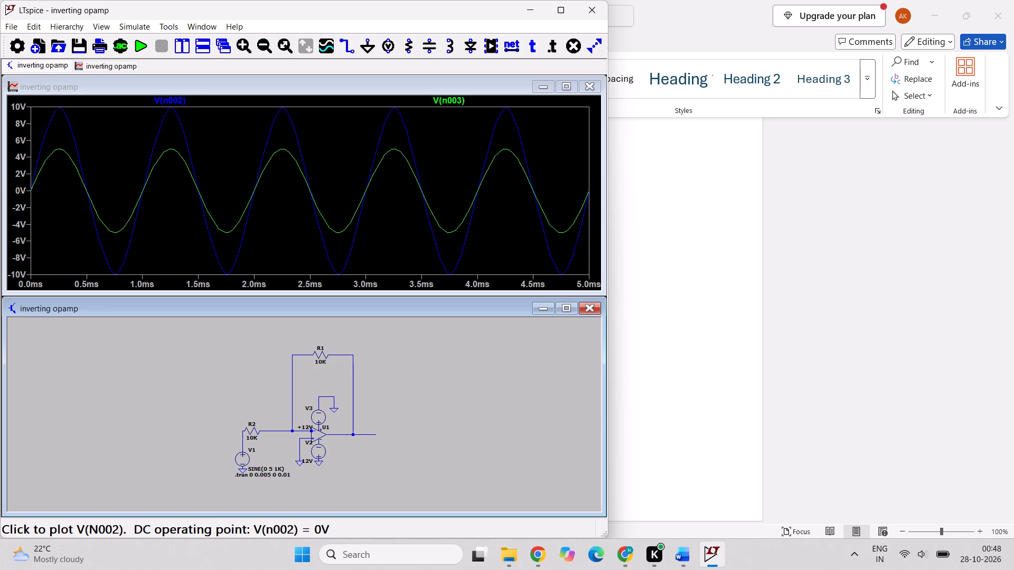
click(372, 435)
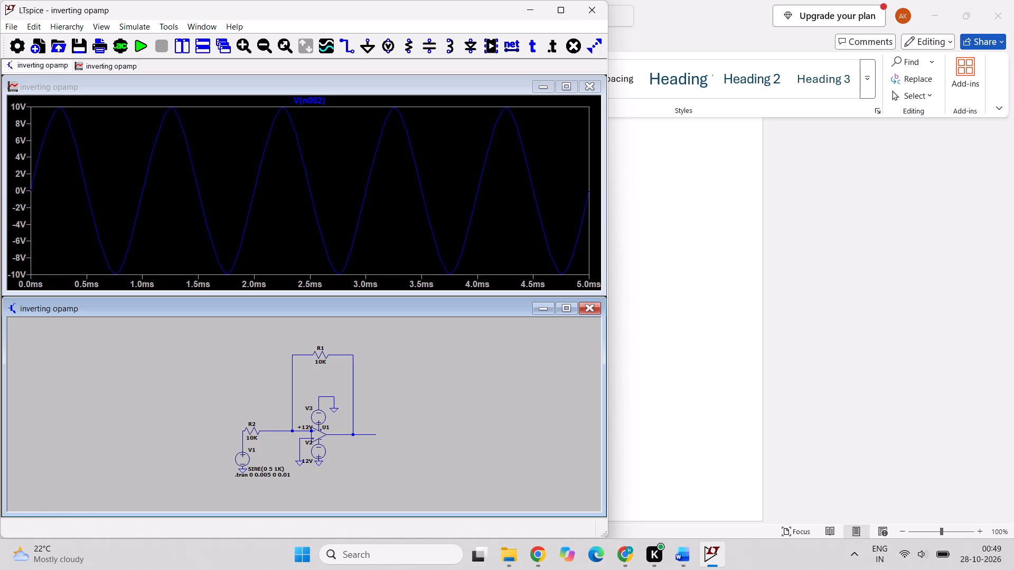
click(268, 430)
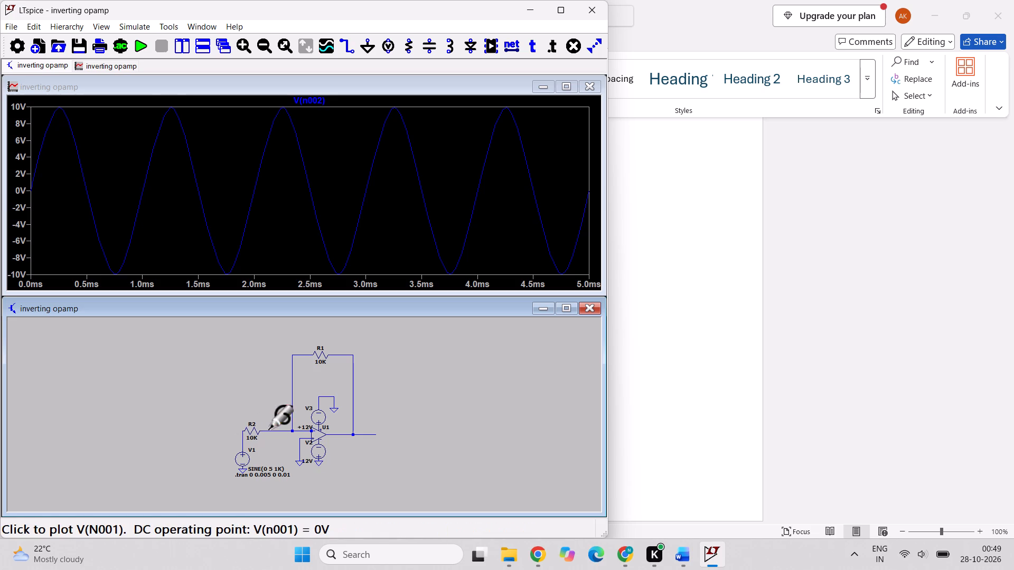
click(355, 434)
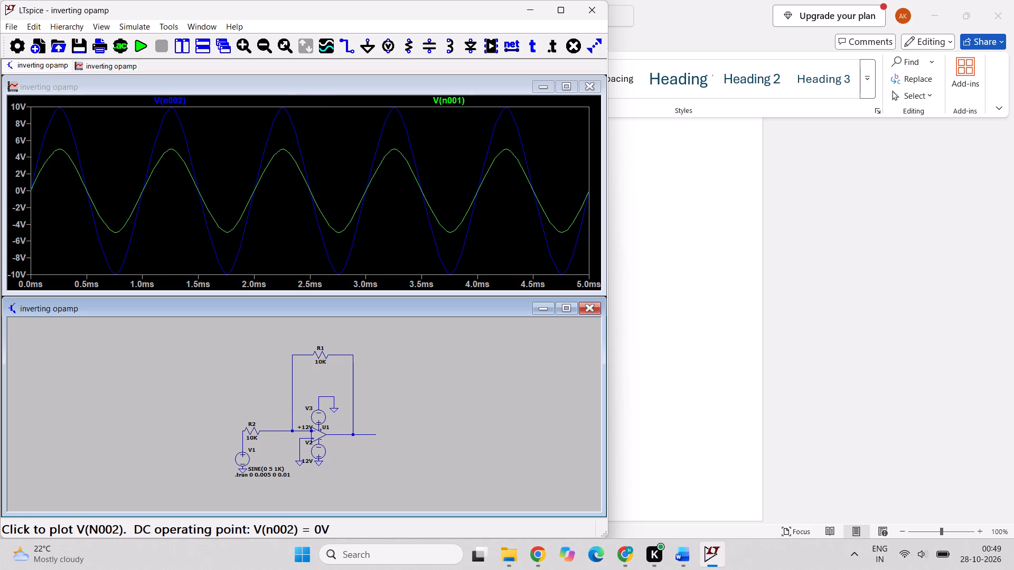
double_click(355, 434)
click(355, 434)
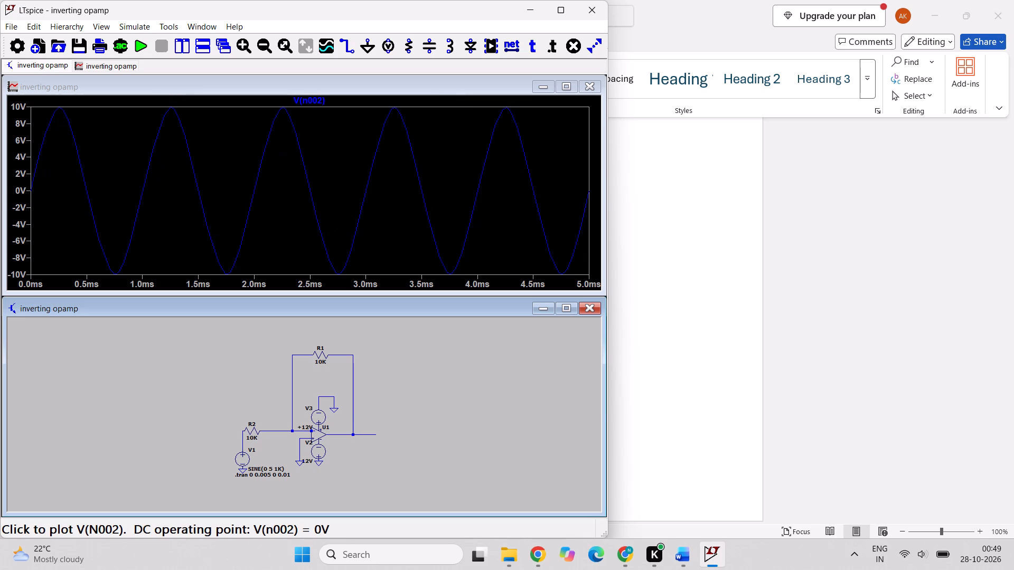
click(246, 442)
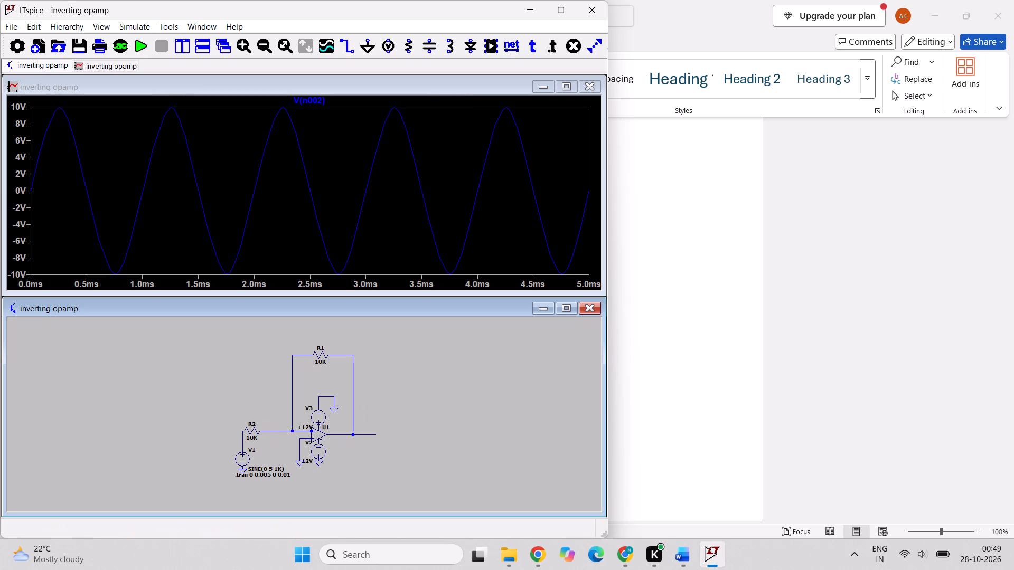
click(243, 443)
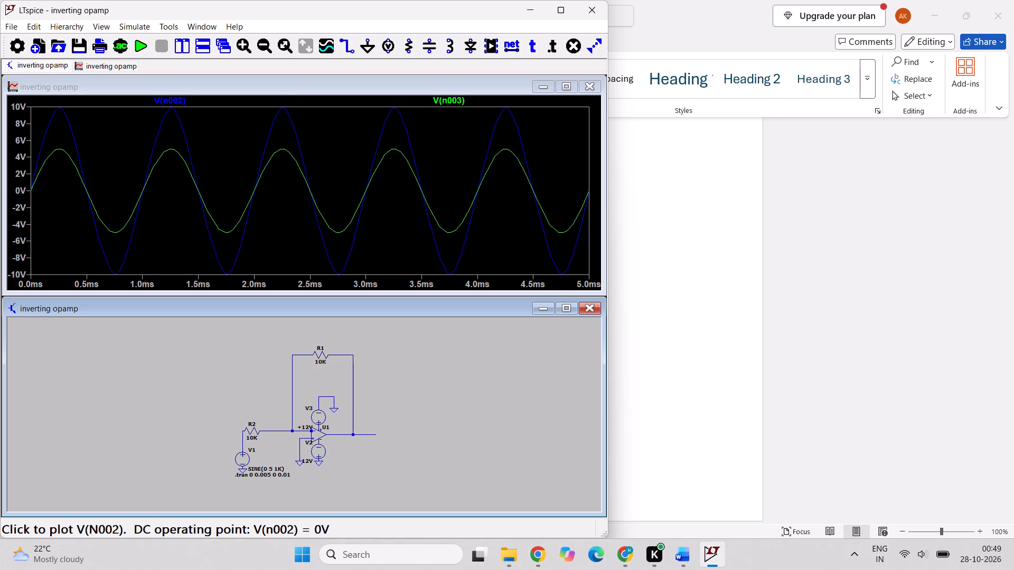
Plot the current through supply source V2 on its own.
double_click(319, 453)
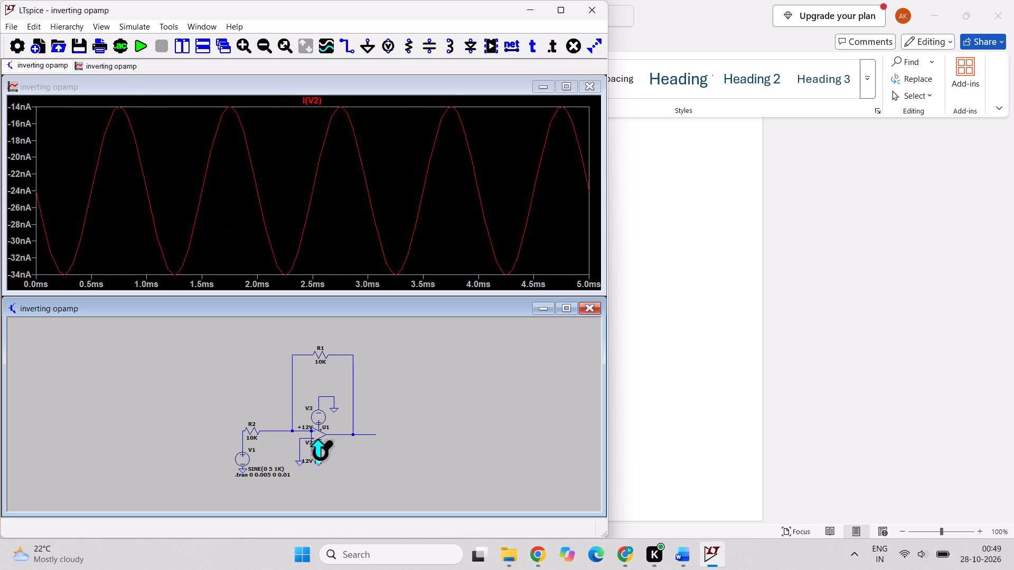
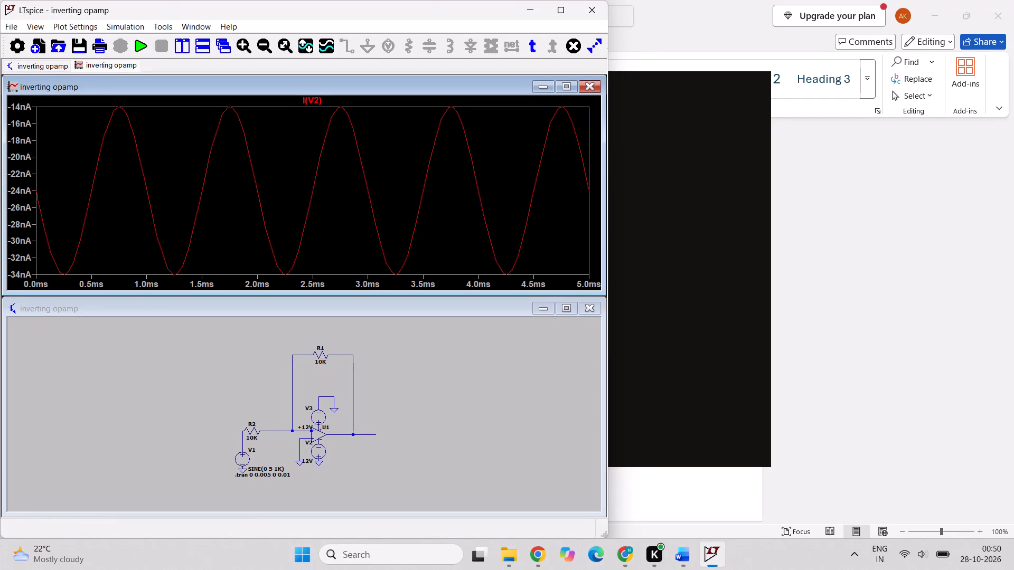
Plot the current through supply source V3 on its own and overlay the current through supply source V2.
double_click(316, 413)
click(316, 413)
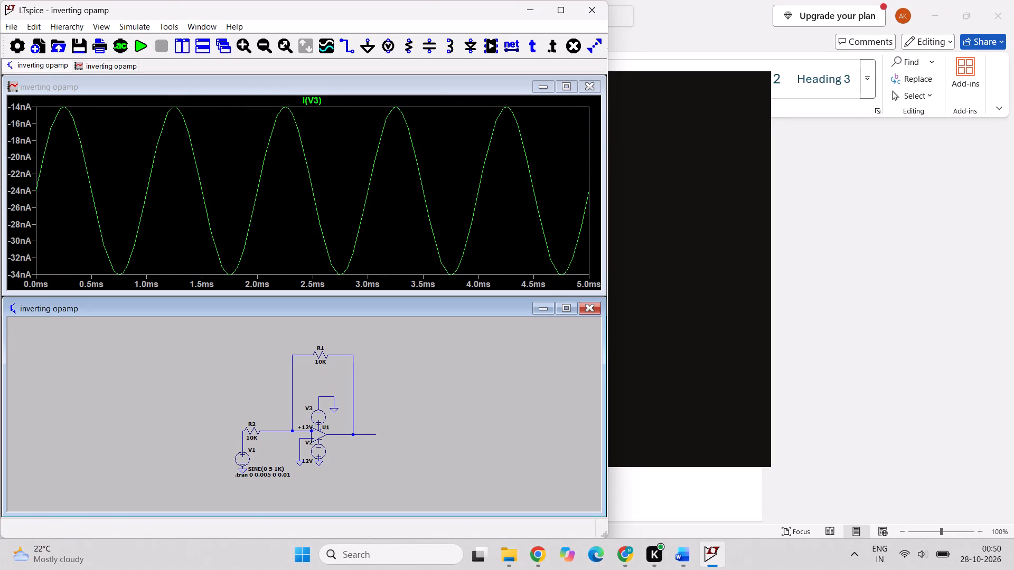
click(317, 445)
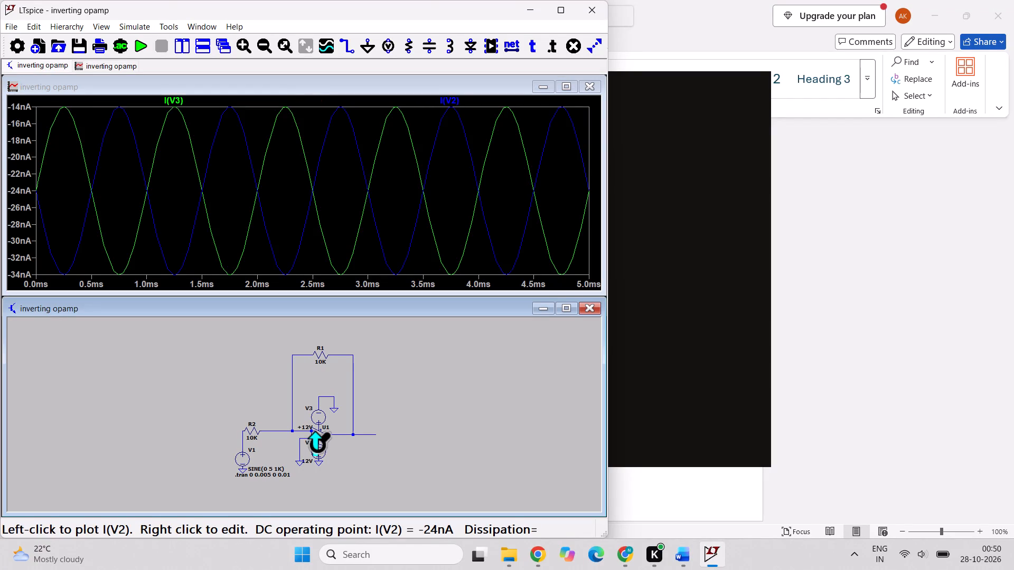
Isolate the inverting op-amp's output voltage trace and overlay the input voltage at source V1 for comparison.
click(337, 434)
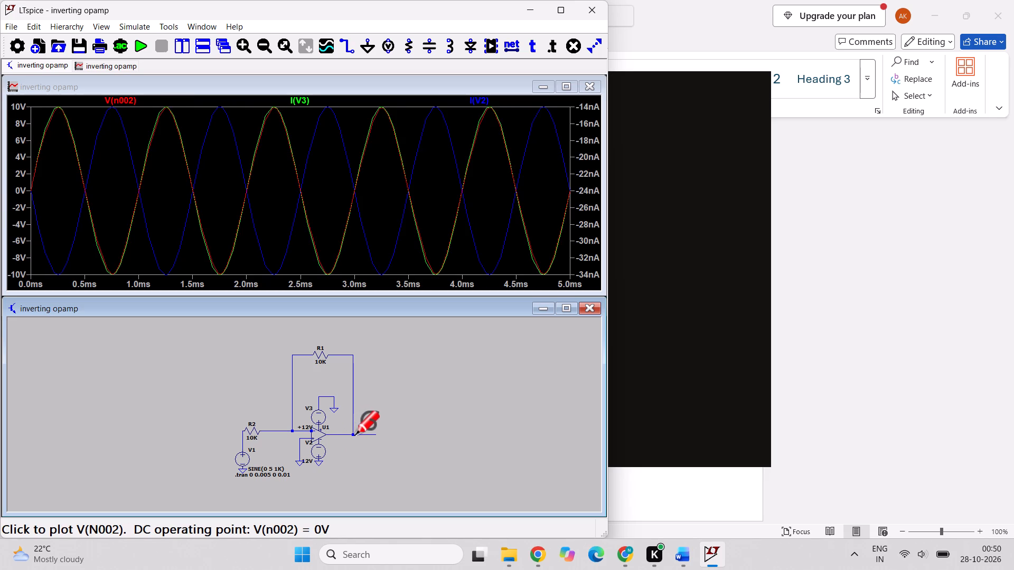
click(354, 435)
triple_click(354, 435)
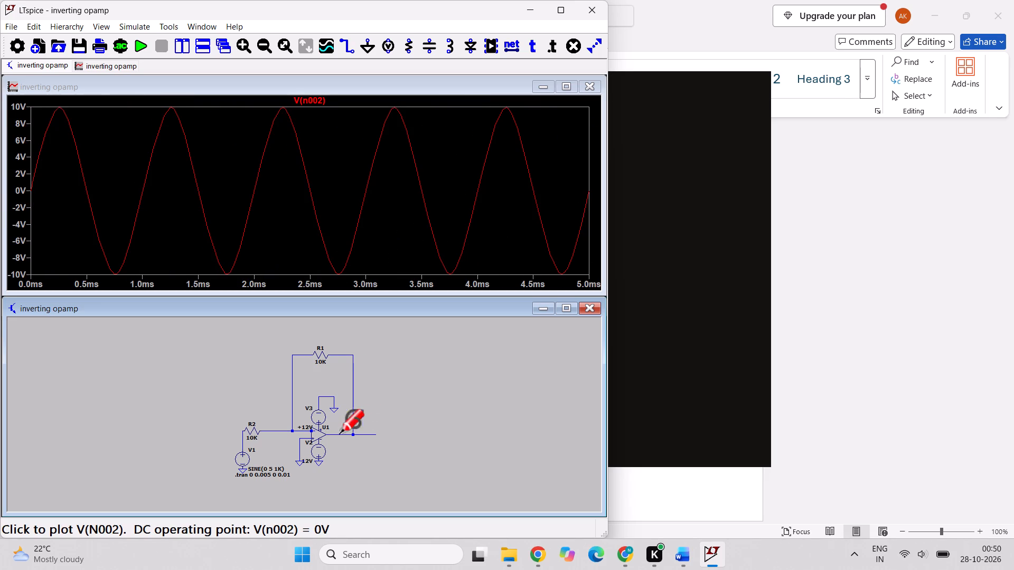
click(243, 442)
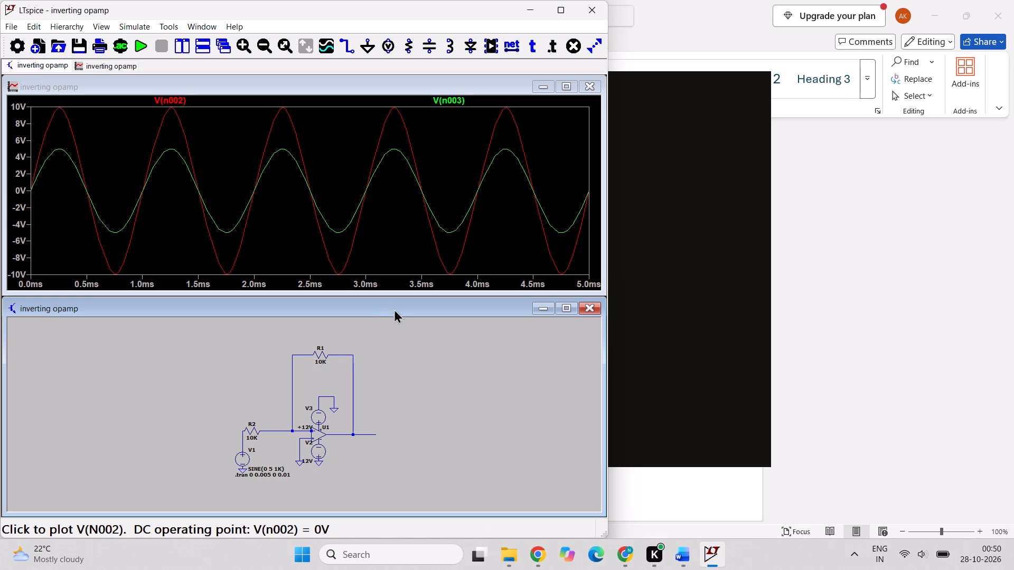
ctrl+scroll(377, 384, up, 6)
ctrl+scroll(377, 384, down, 9)
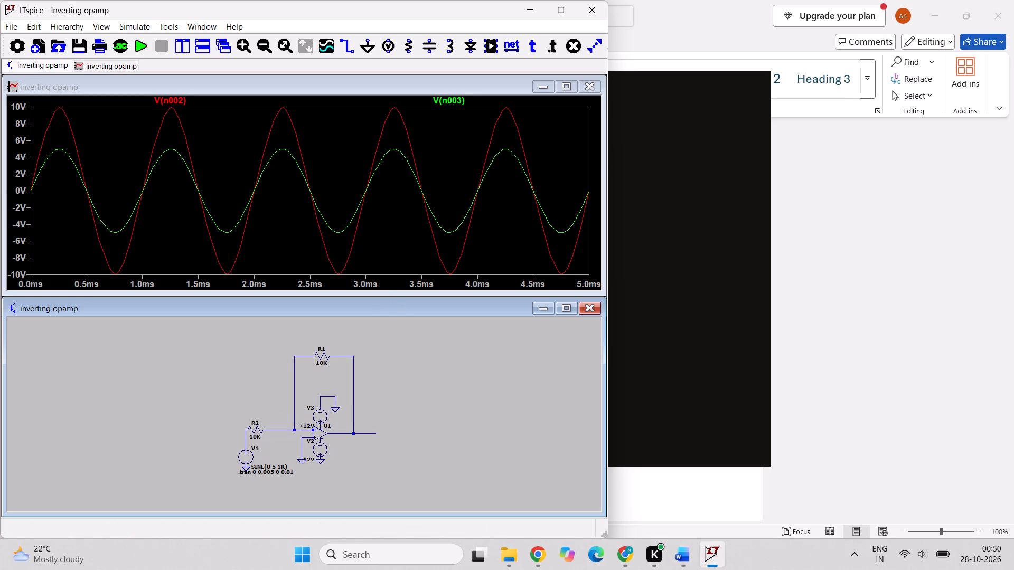
ctrl+scroll(377, 384, down, 8)
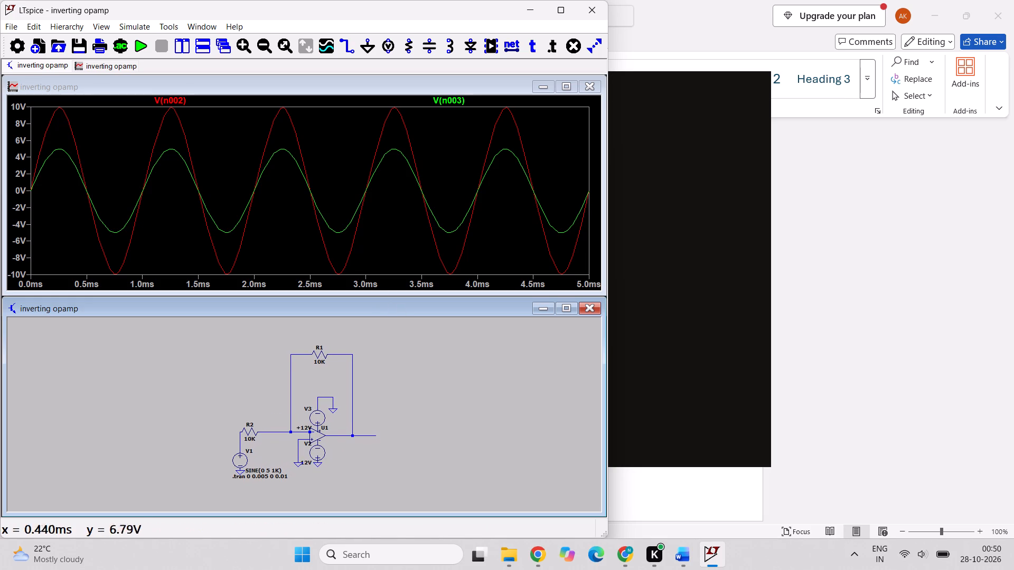
Open the NON-INVERTING OPAMP schematic from the lt spice folder and inspect its circuit.
click(18, 20)
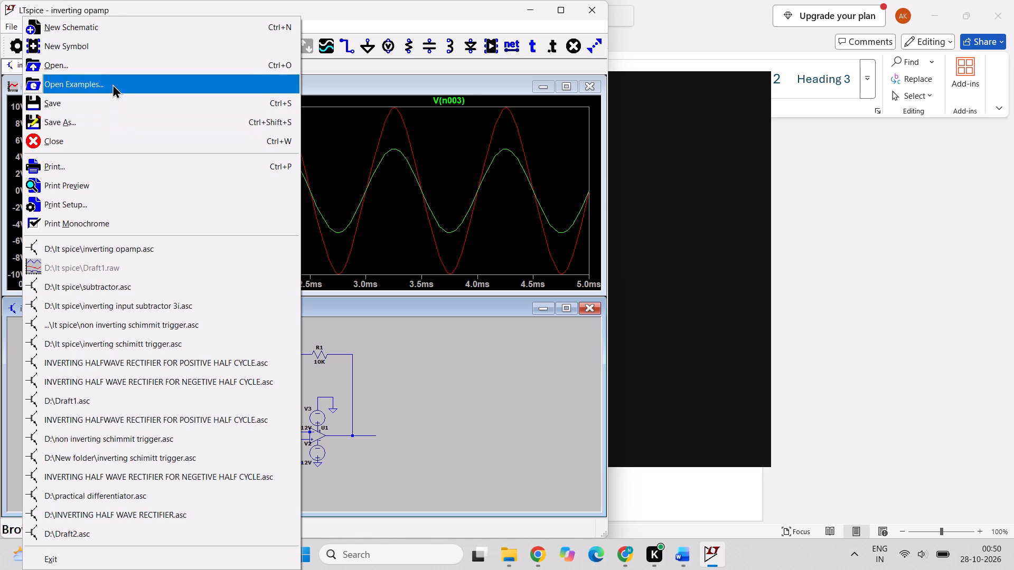
double_click(114, 67)
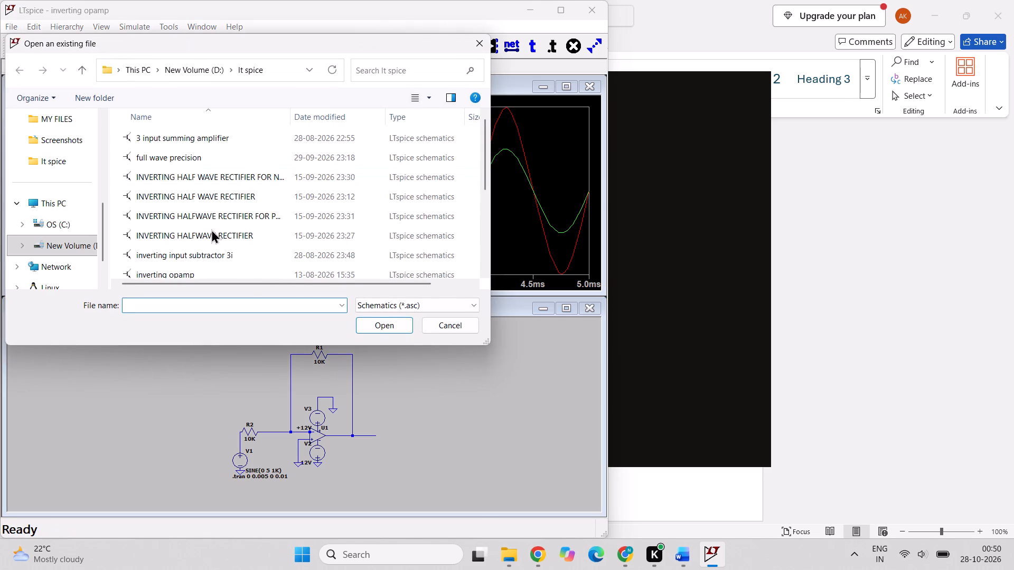
scroll(211, 229, down, 4)
scroll(211, 229, up, 3)
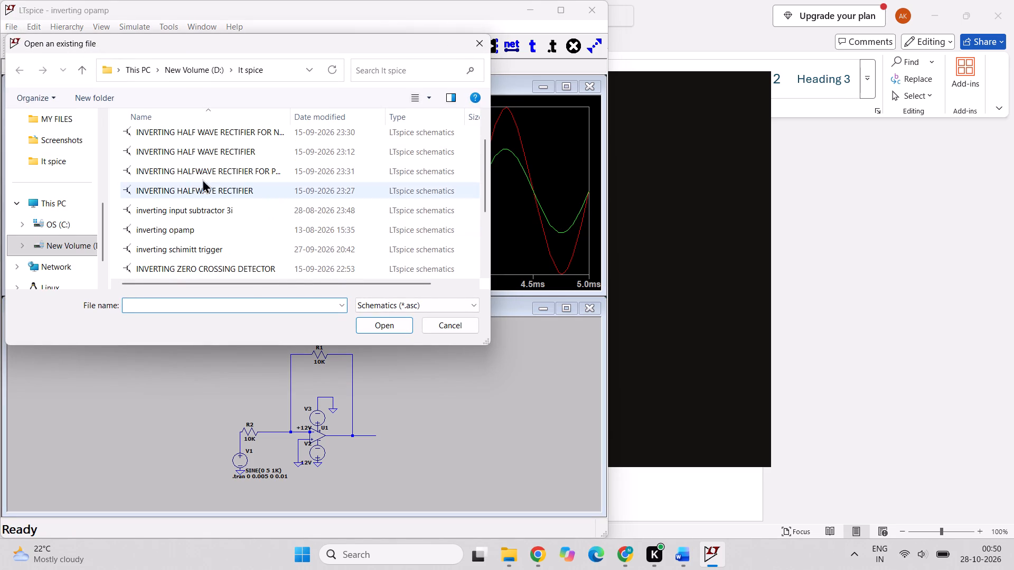
scroll(202, 161, up, 2)
scroll(202, 227, down, 1)
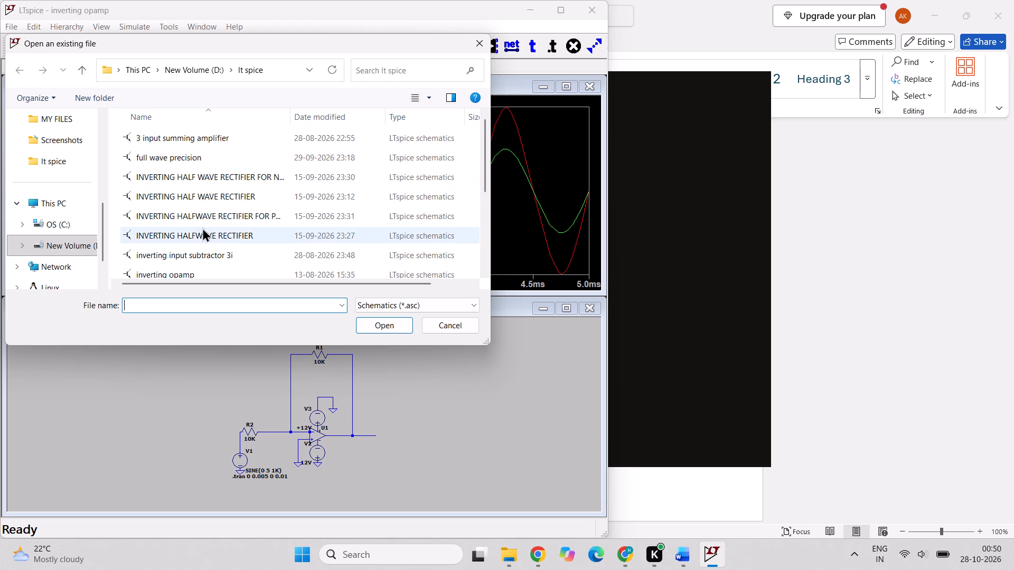
scroll(202, 227, down, 1)
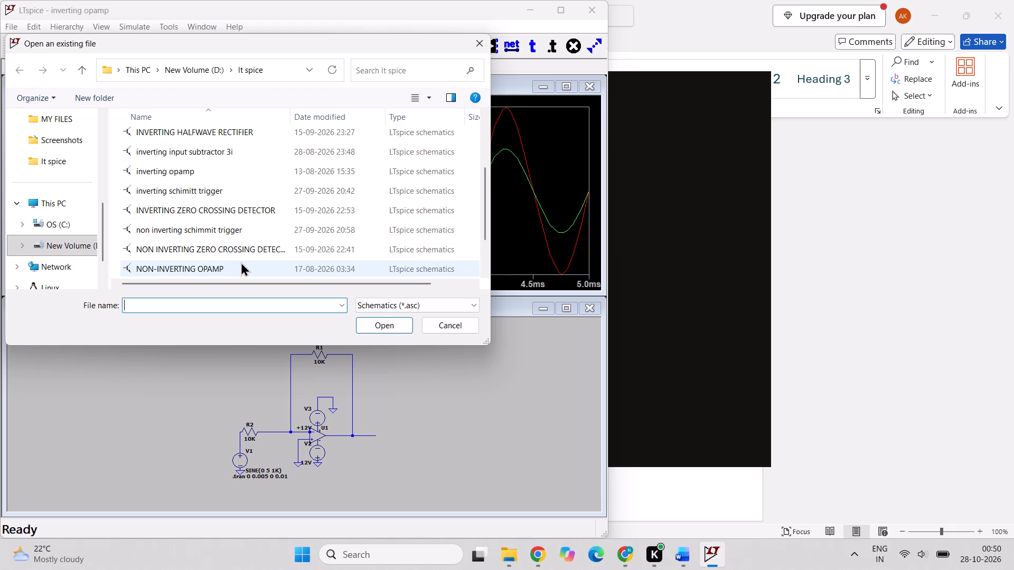
scroll(238, 267, down, 1)
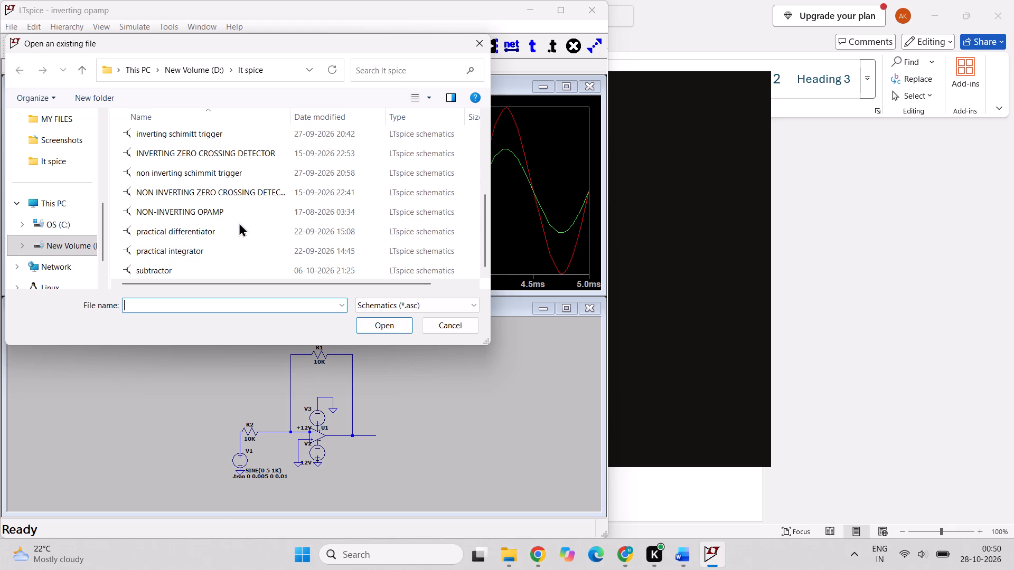
double_click(242, 210)
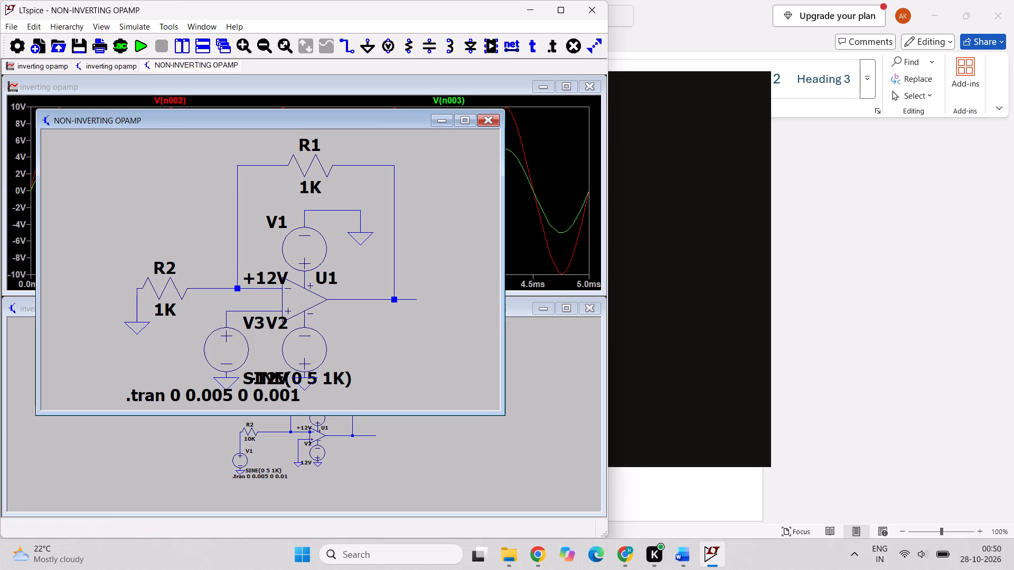
scroll(324, 312, down, 1)
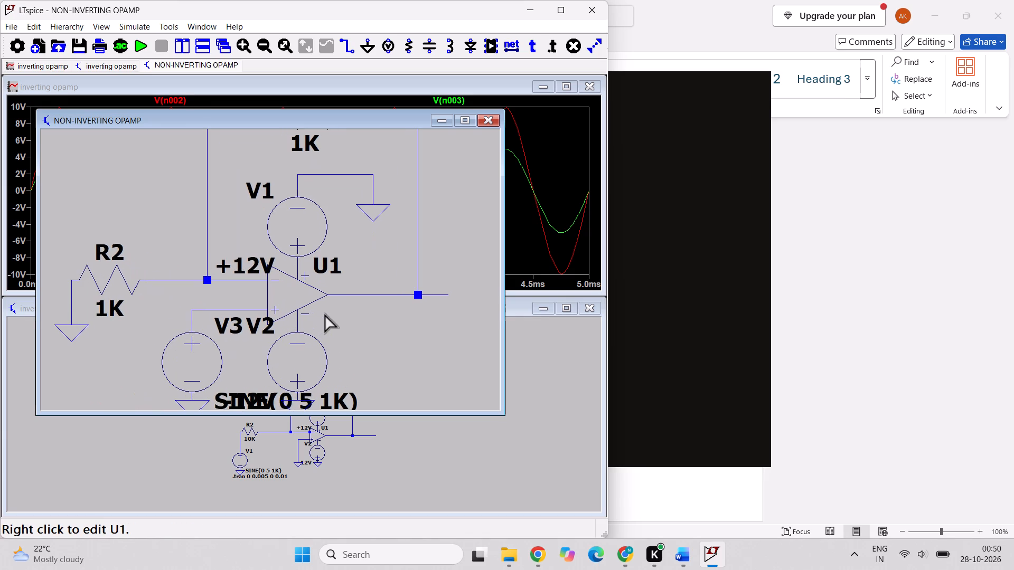
ctrl+scroll(324, 312, down, 7)
ctrl+scroll(324, 312, up, 11)
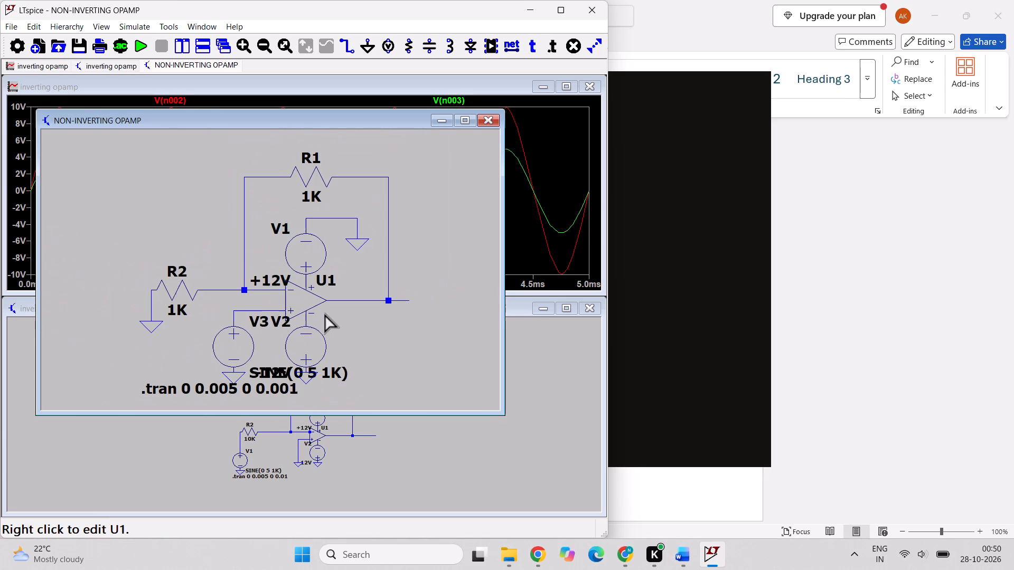
Close the inverting opamp waveform and schematic windows, discarding the schematic's changes.
click(592, 88)
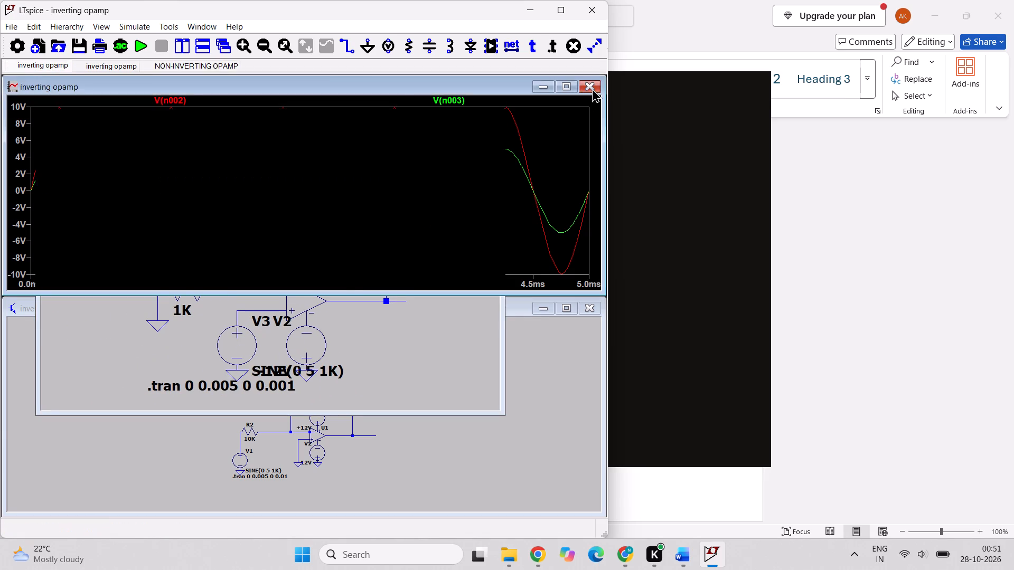
click(591, 309)
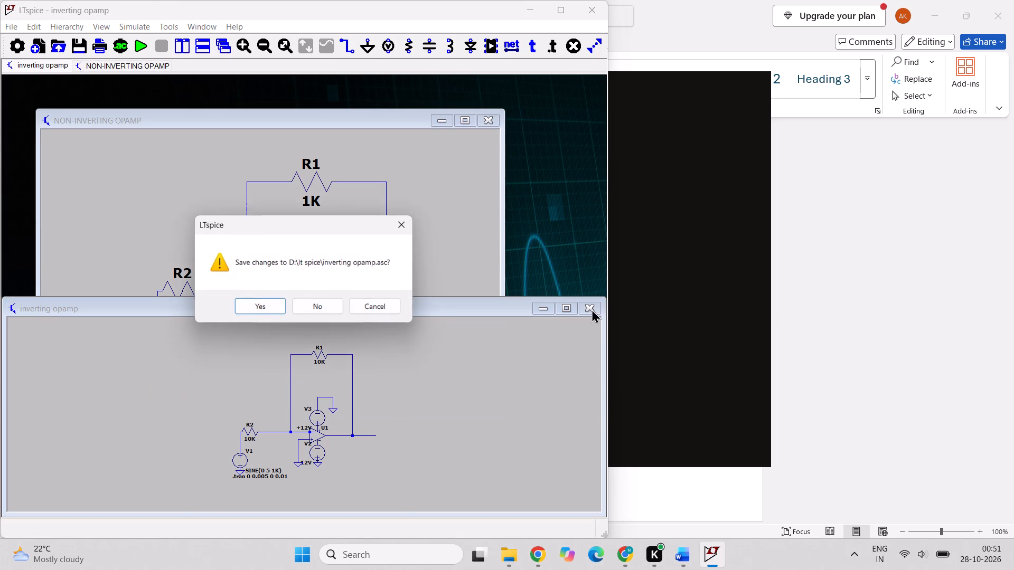
click(332, 308)
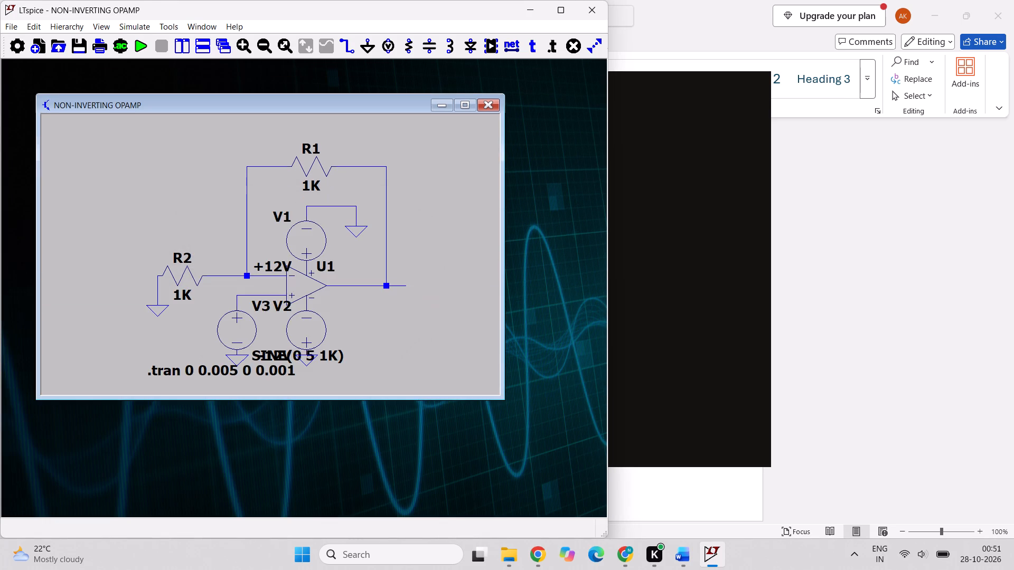
Run the non-inverting op-amp's transient simulation and plot its output voltage together with the input voltage from source V3.
click(462, 109)
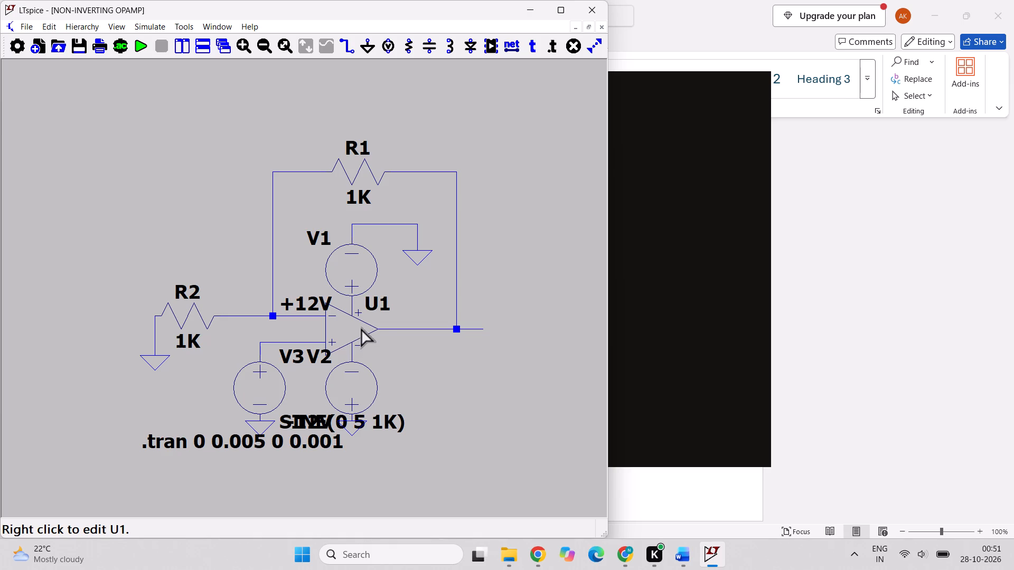
click(260, 351)
click(260, 351)
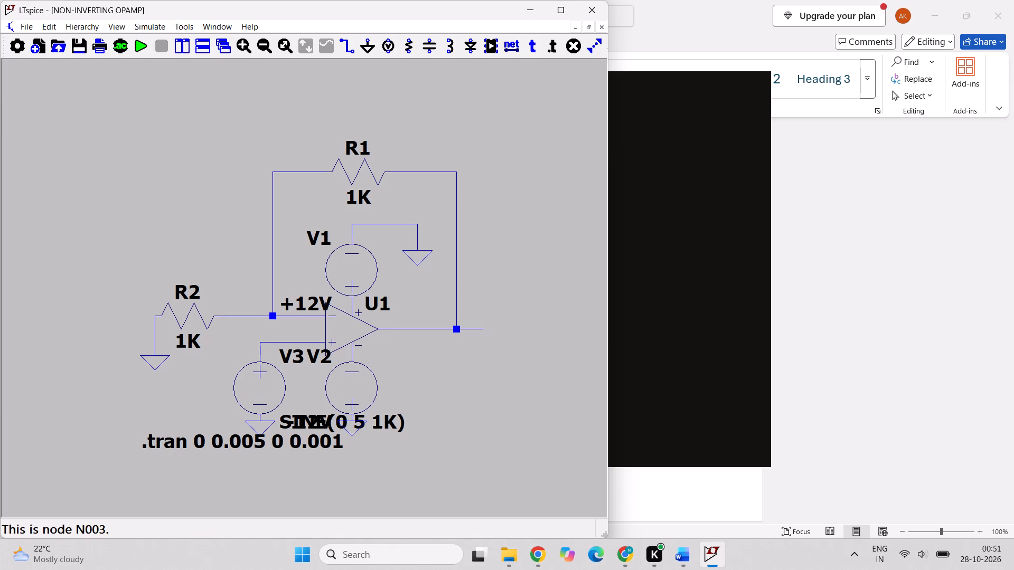
click(135, 41)
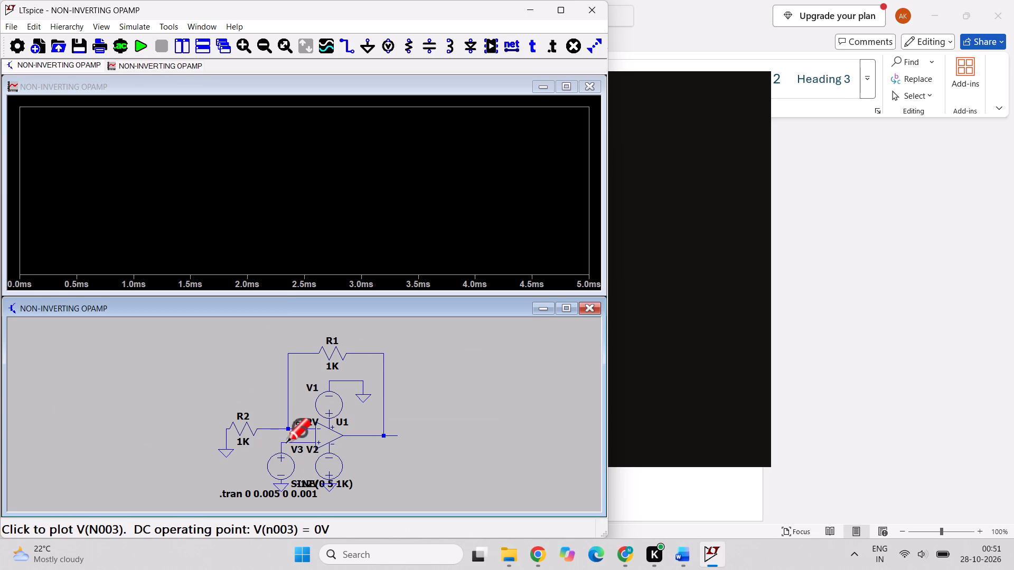
click(286, 443)
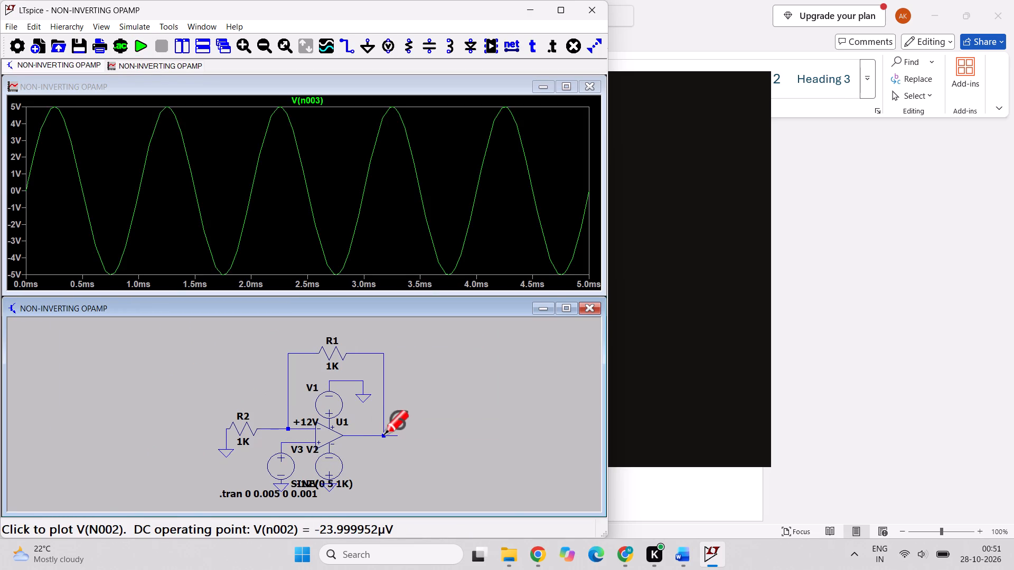
click(383, 435)
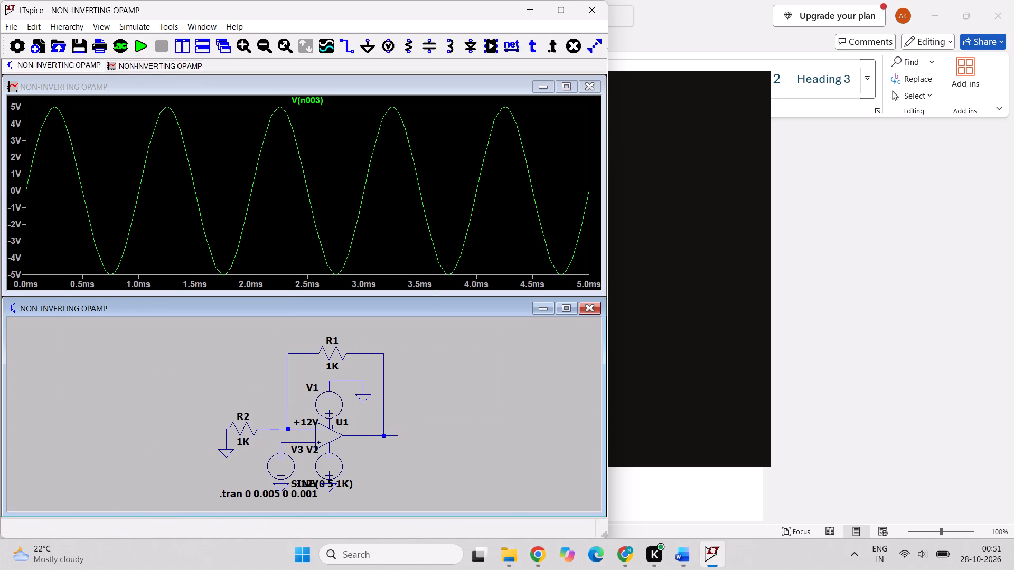
click(383, 435)
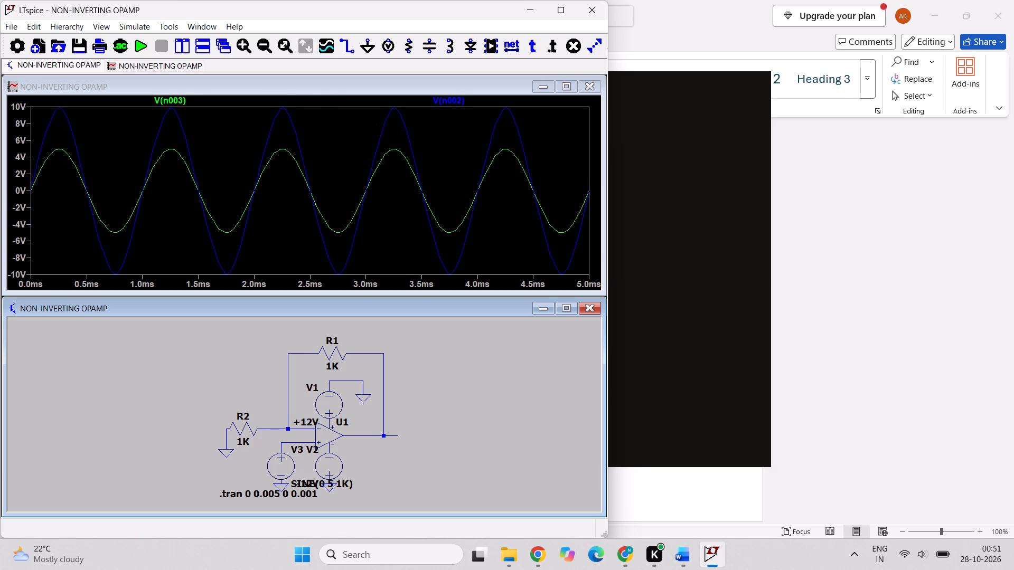
click(285, 442)
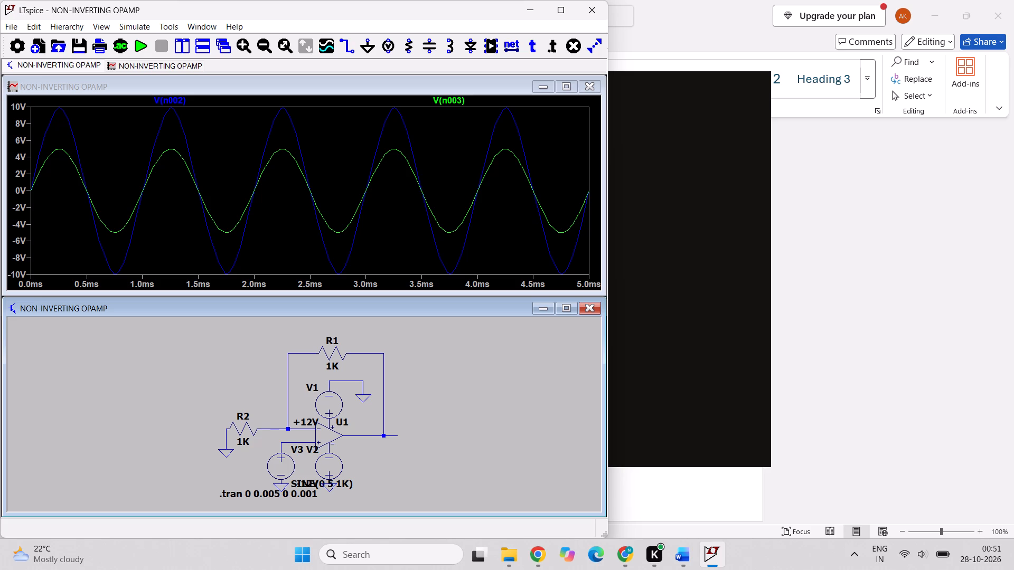
Plot the current through the non-inverting amplifier's input source V3 on its own.
drag(418, 338, 426, 347)
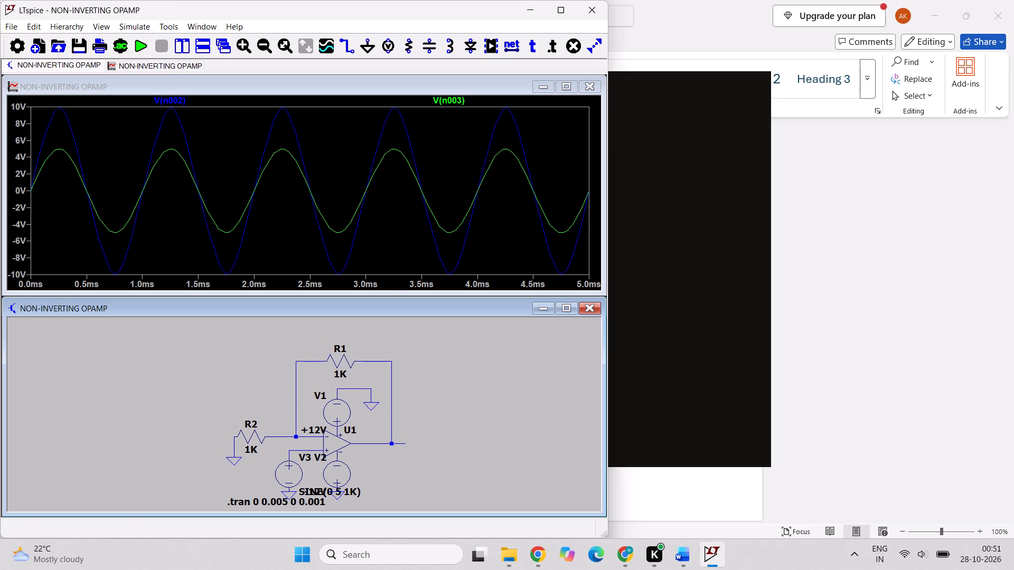
drag(426, 347, 384, 336)
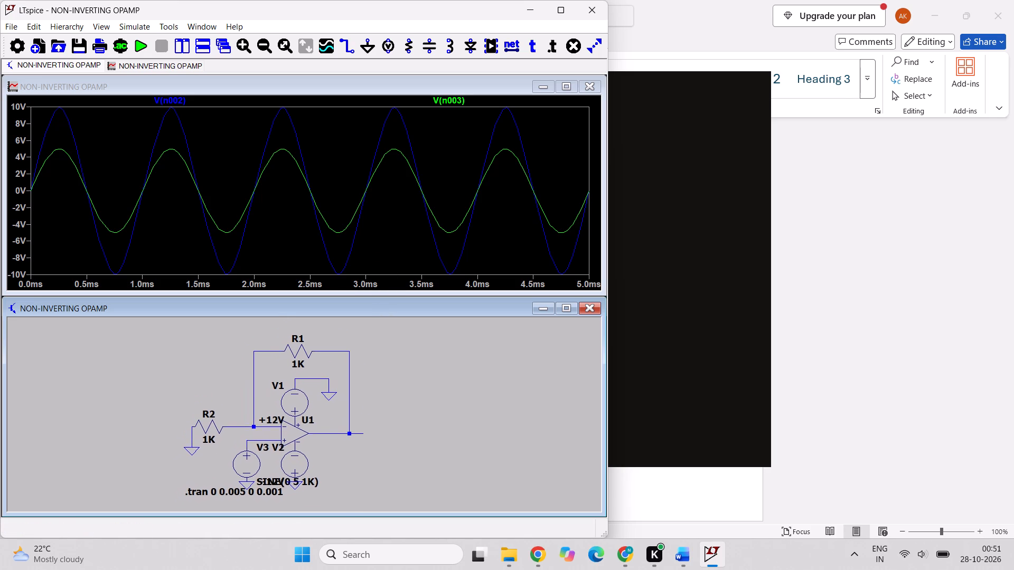
drag(384, 336, 386, 336)
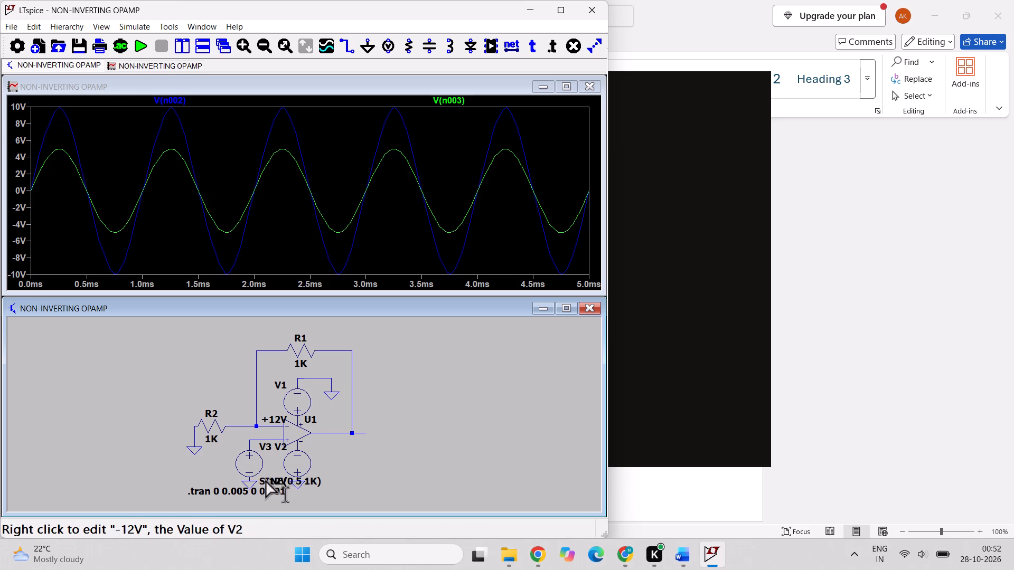
click(255, 467)
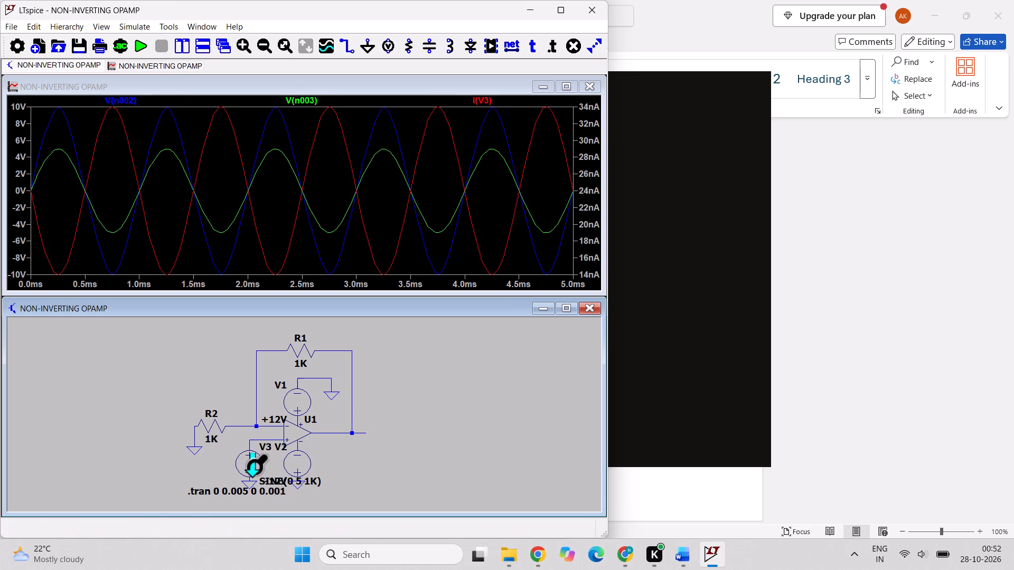
click(255, 467)
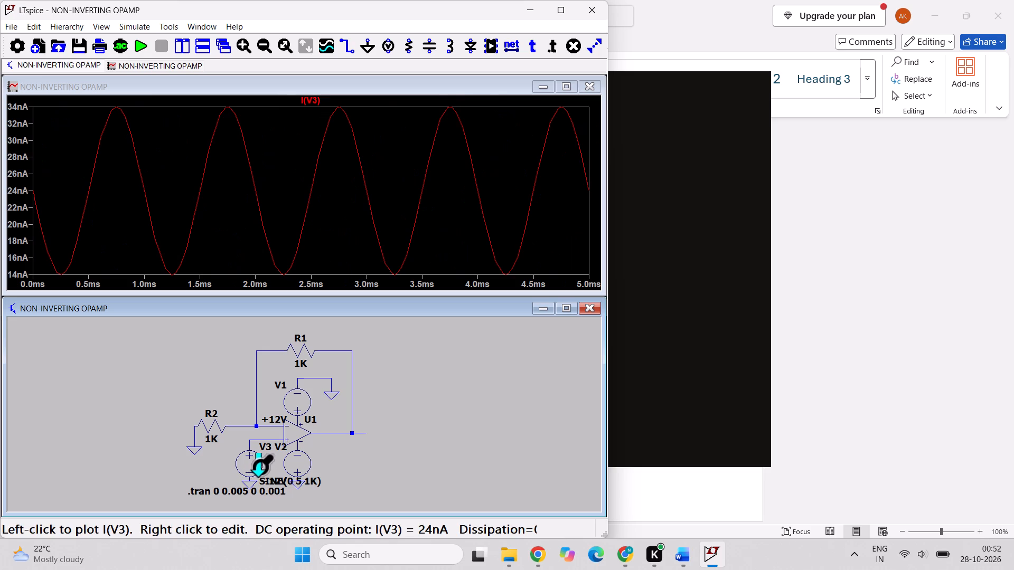
key(Escape)
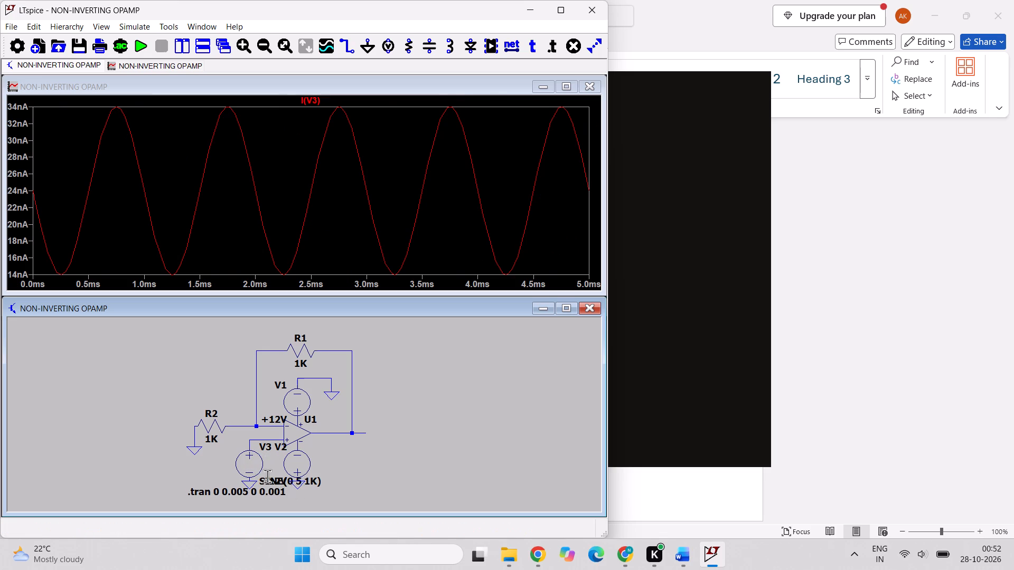
click(251, 452)
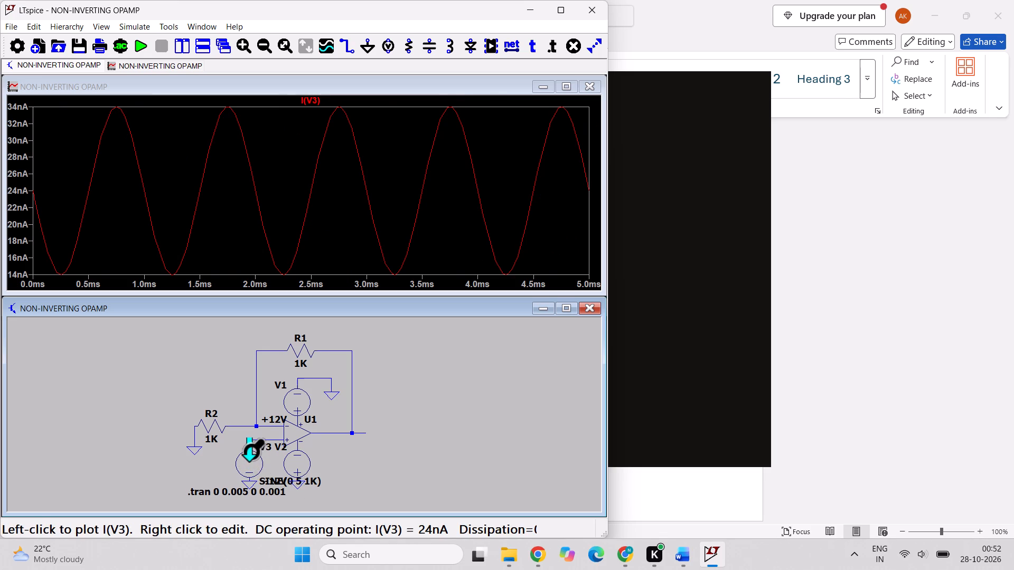
click(251, 463)
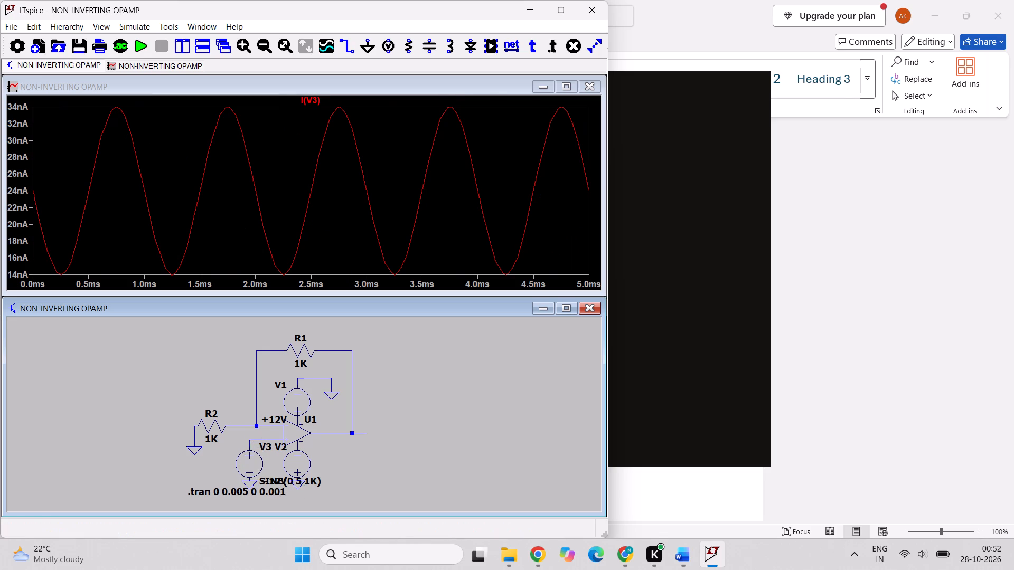
Plot the voltage at the non-inverting input node, and plot the amplifier's output voltage on its own.
click(255, 440)
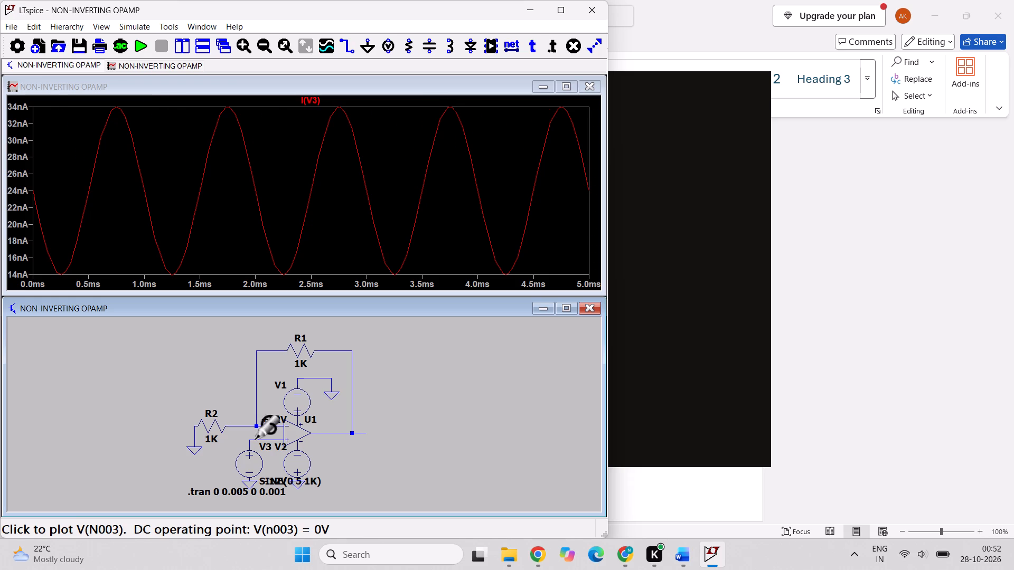
click(255, 440)
double_click(355, 434)
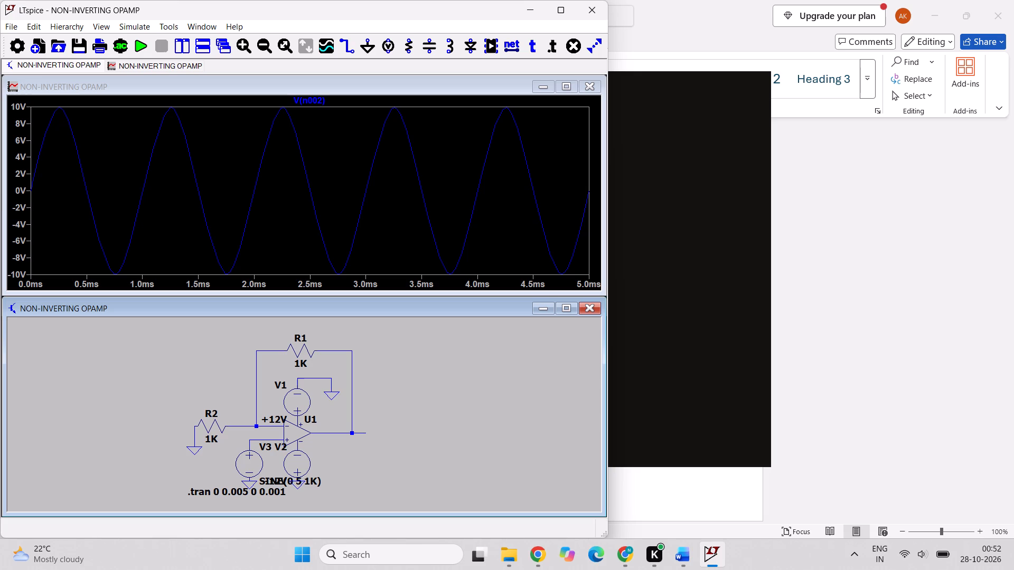
Delete input source V3, supply source V2, their ground symbols and the .tran directive from the maximized schematic.
click(561, 310)
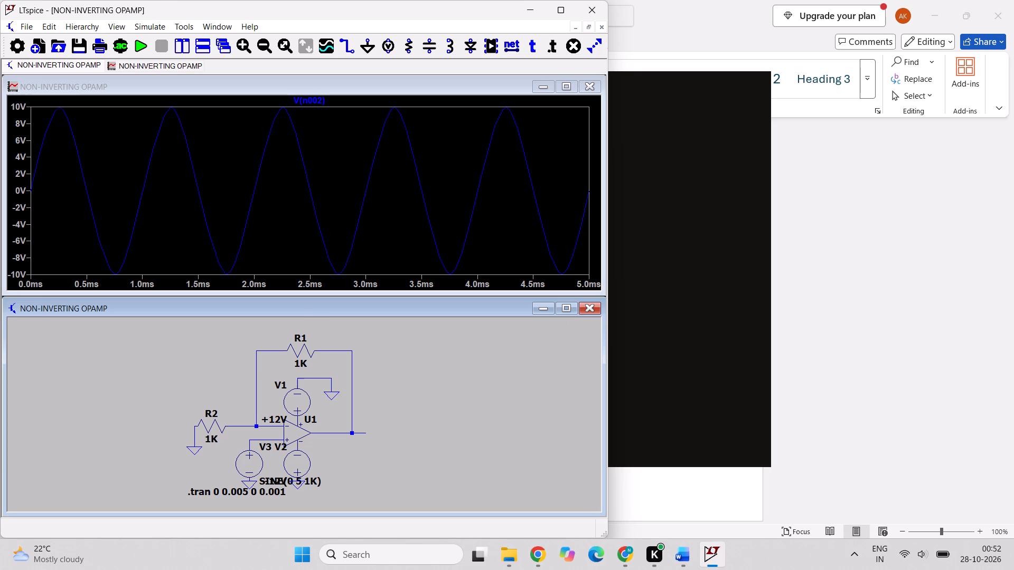
key(BackSpace)
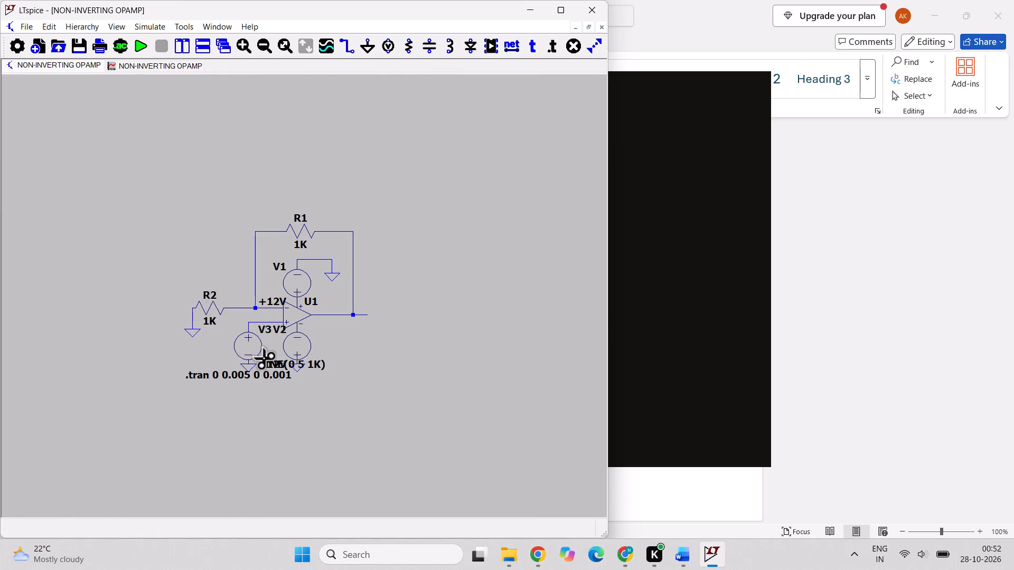
click(254, 369)
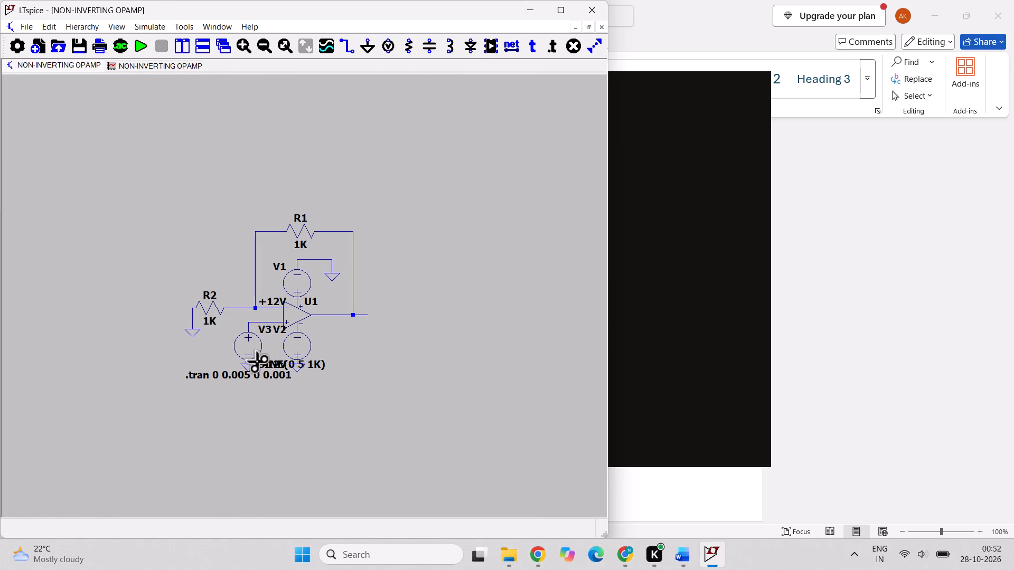
click(254, 346)
click(295, 347)
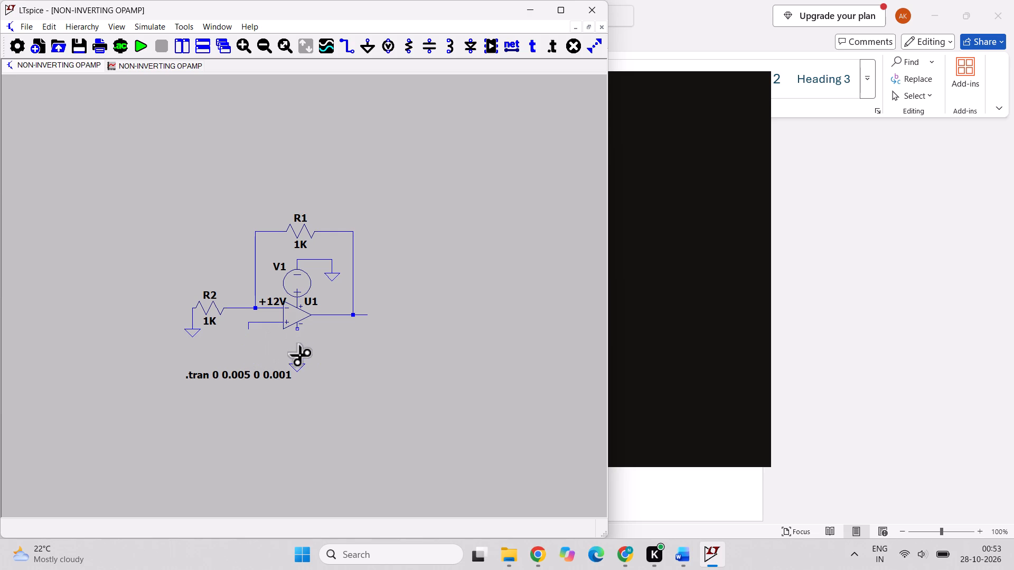
click(300, 363)
click(299, 374)
click(302, 371)
click(277, 379)
key(Escape)
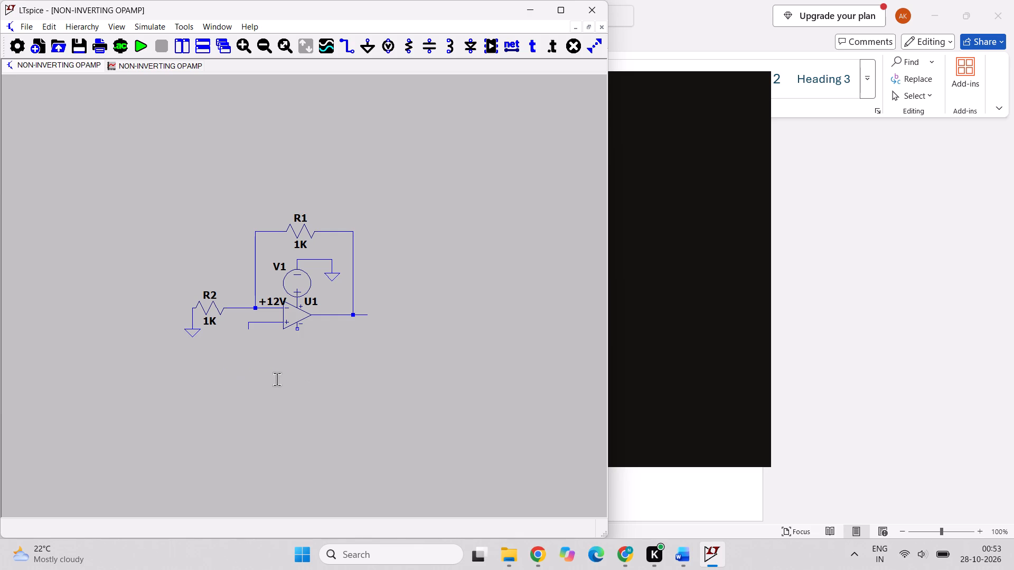
Place a voltage source below the non-inverting input and another, rotated 180 degrees, below the op-amp's negative supply pin.
key(v)
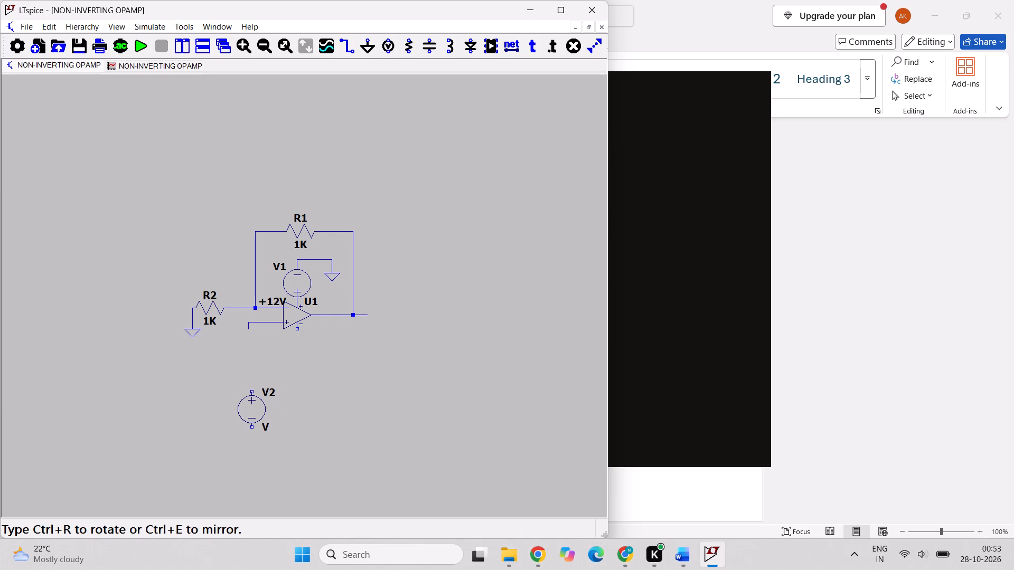
click(250, 407)
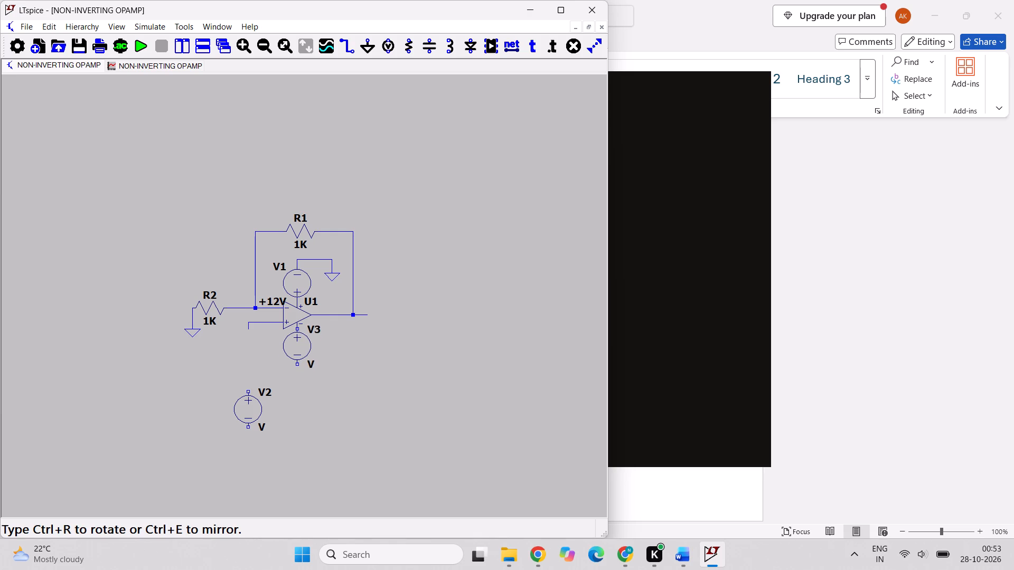
key(ctrl+r)
key(ctrl+r)
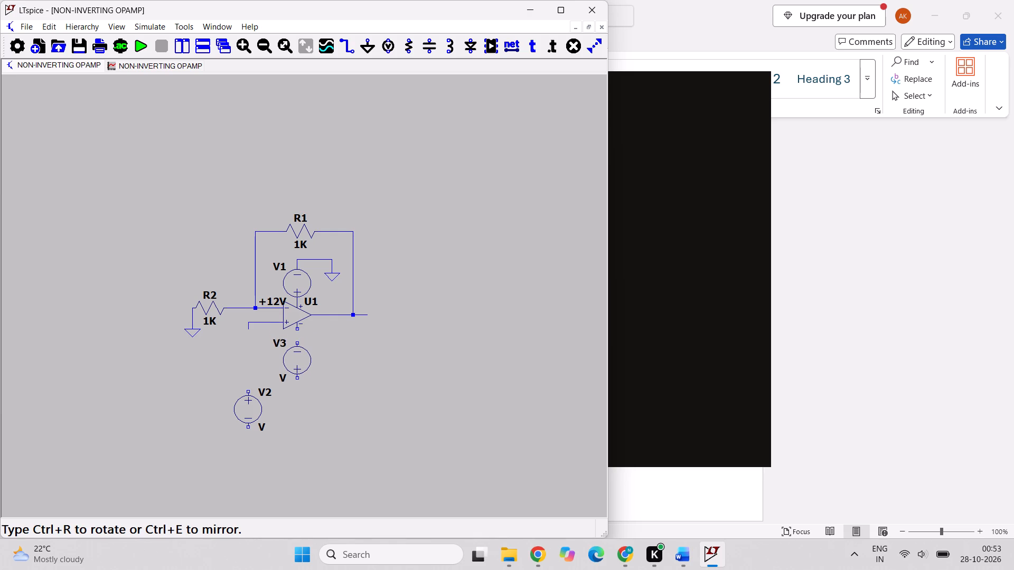
click(296, 365)
key(Escape)
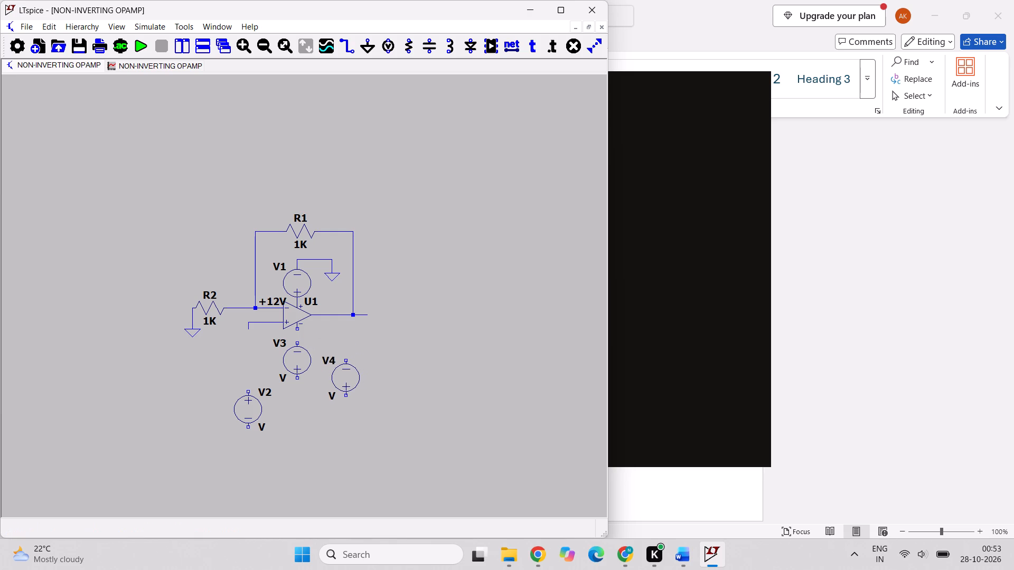
Add ground symbols to the lower terminals of the new sources V3 and V2.
key(g)
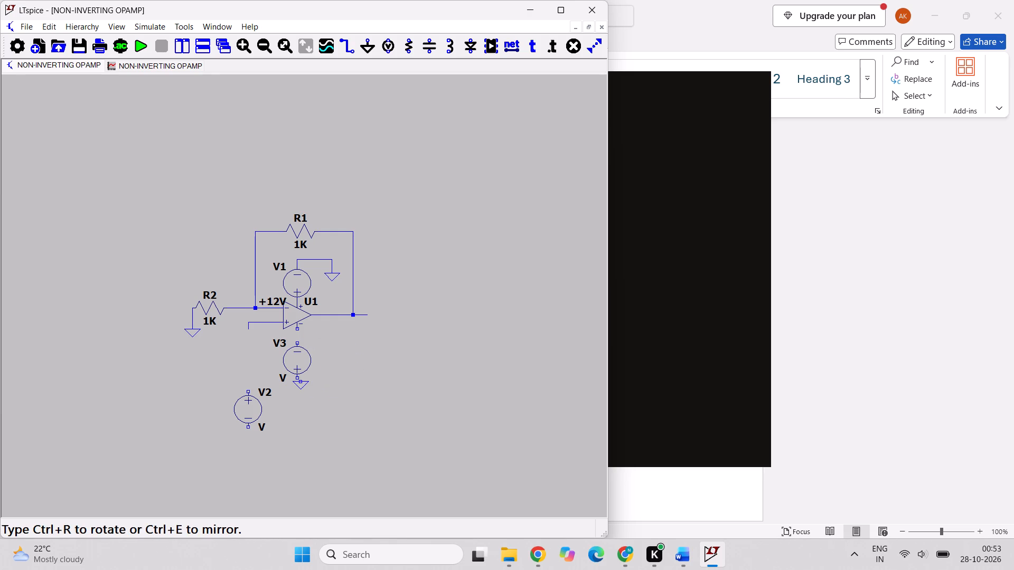
click(297, 378)
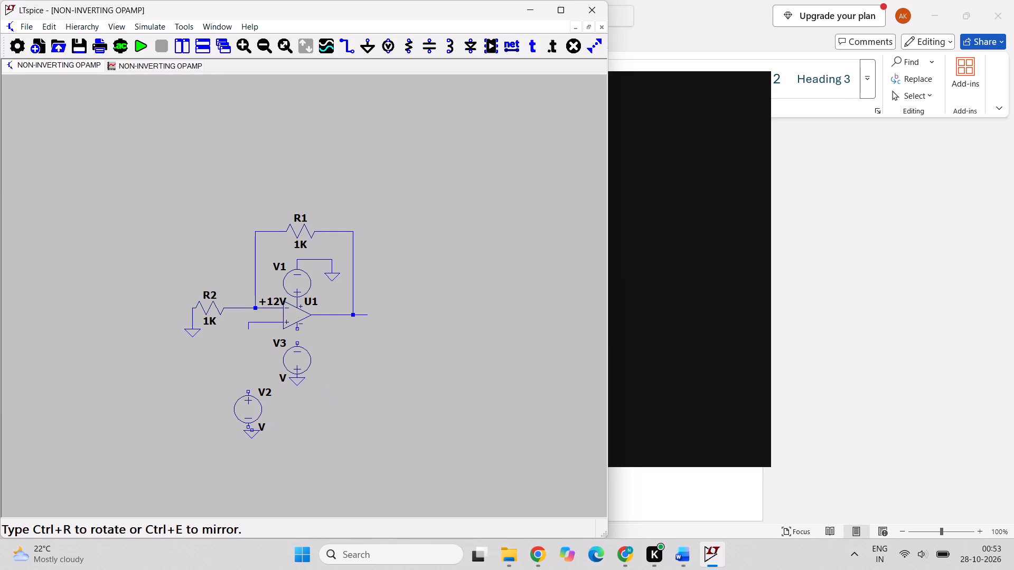
click(248, 427)
Wire V2 to the op-amp's non-inverting input and V3 to its negative supply pin.
key(w)
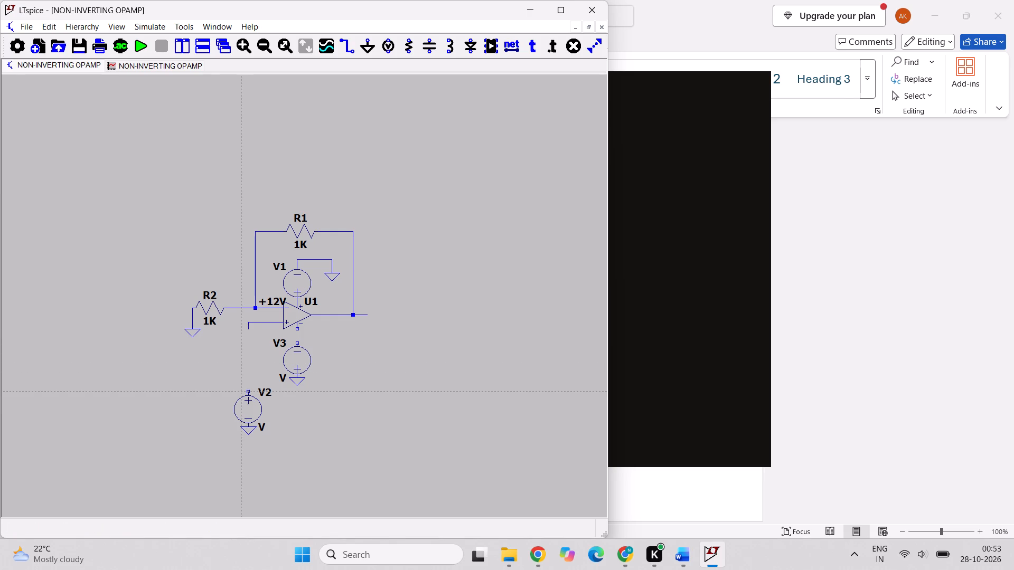
drag(249, 389, 252, 329)
click(252, 329)
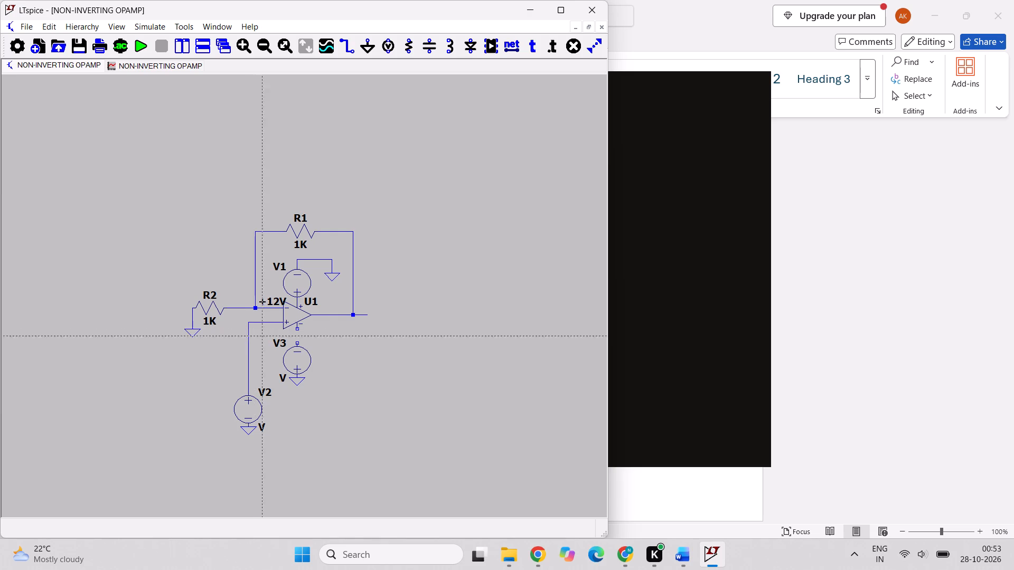
drag(297, 344, 301, 331)
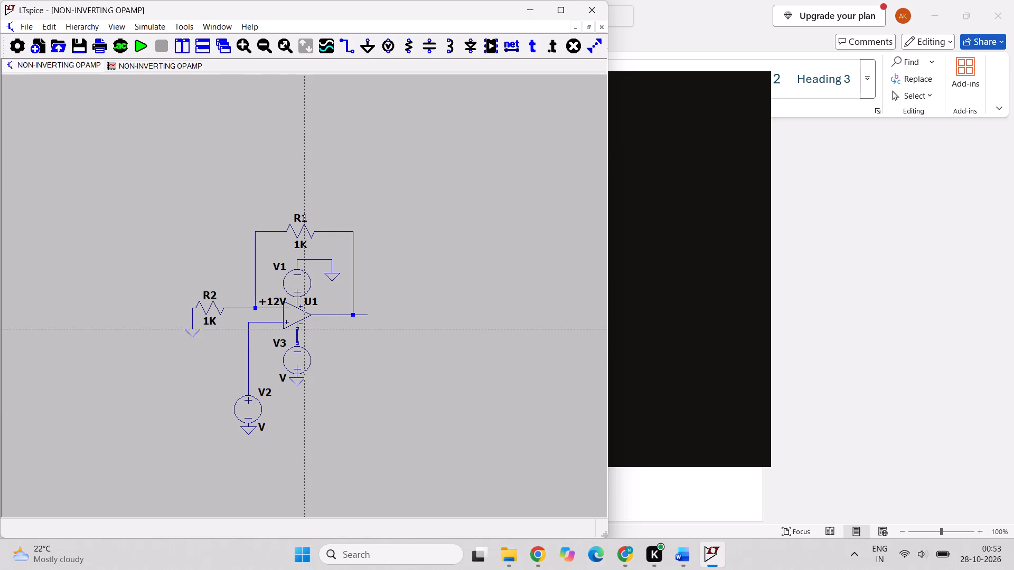
drag(301, 331, 301, 329)
click(301, 329)
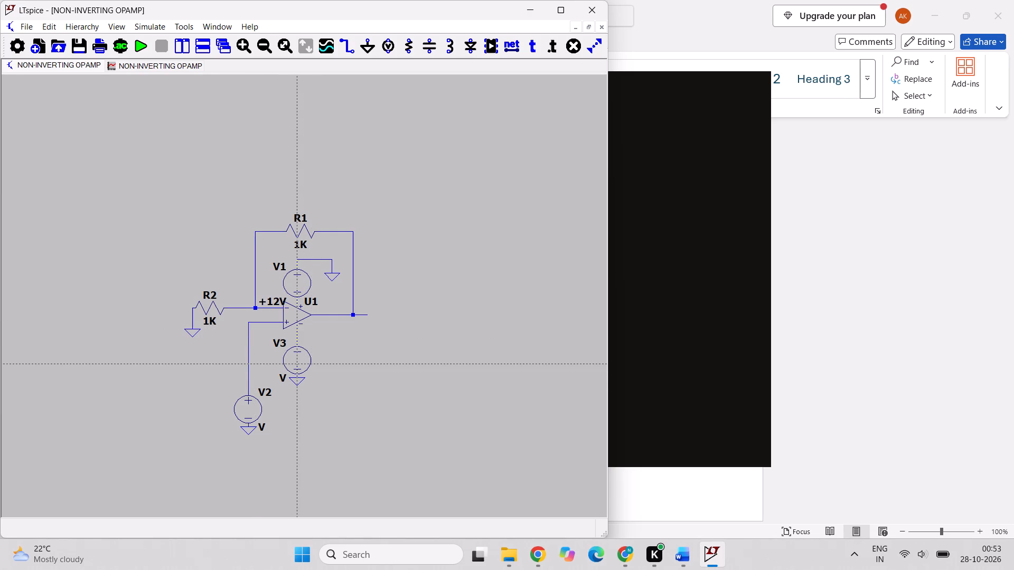
Set the DC value of source V3 to 12V.
double_click(296, 365)
key(Escape)
double_click(296, 365)
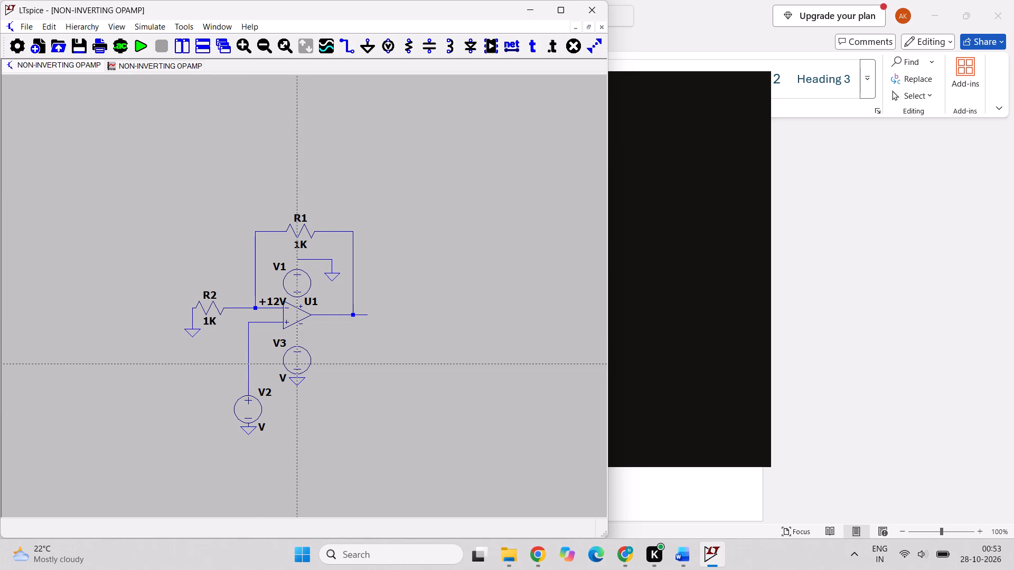
right_click(296, 365)
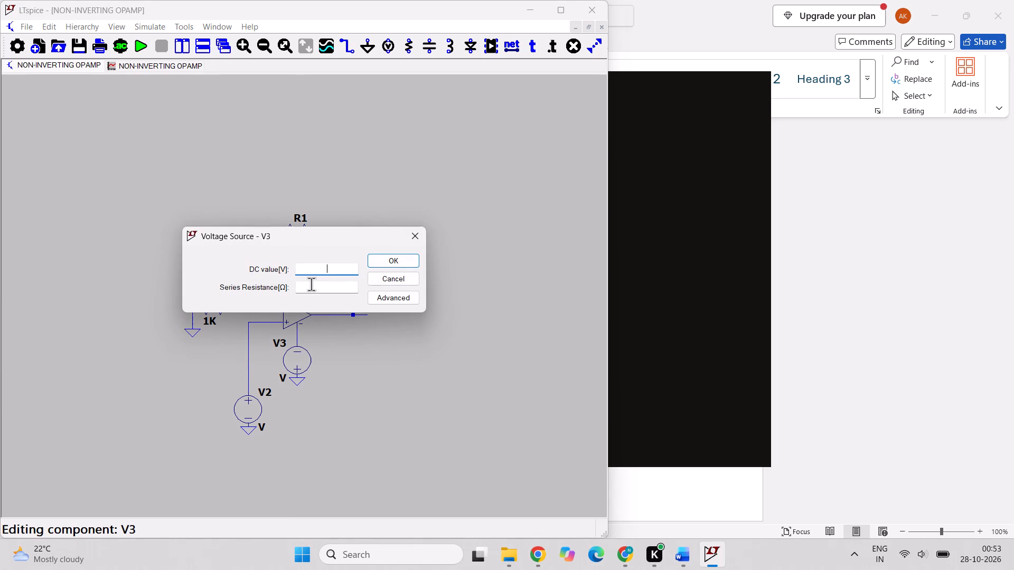
text(12v)
key(BackSpace)
key(shift+v)
key(Return)
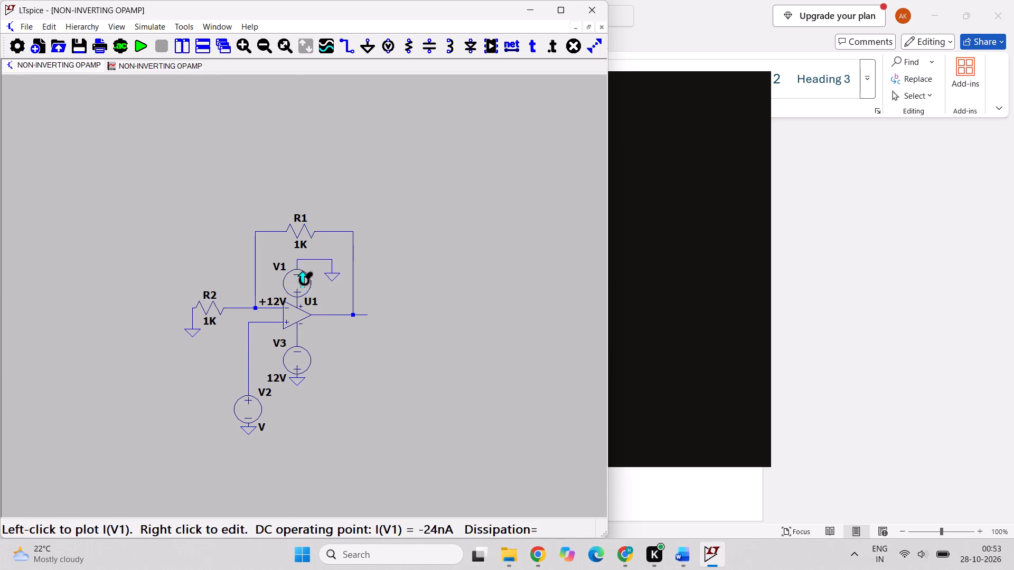
Set the DC value of supply source V1 to 12V and save the schematic.
right_click(305, 287)
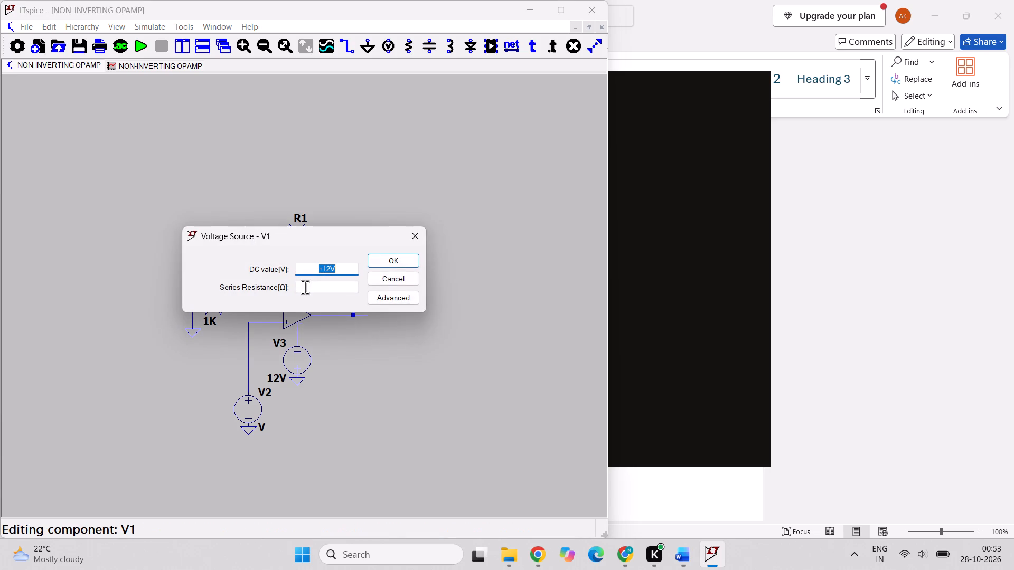
key(BackSpace)
text(12)
key(shift+v)
key(Return)
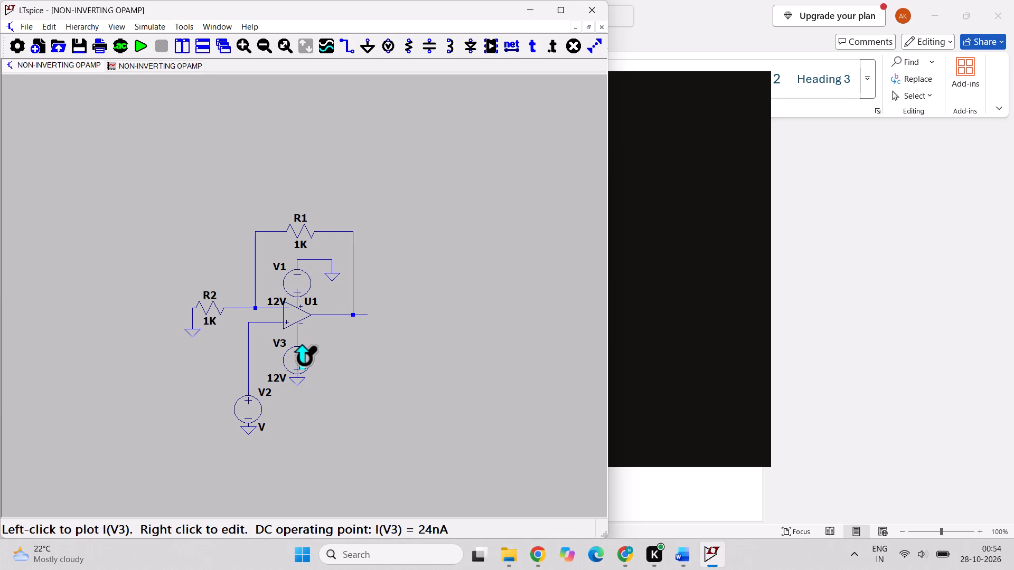
key(ctrl+s)
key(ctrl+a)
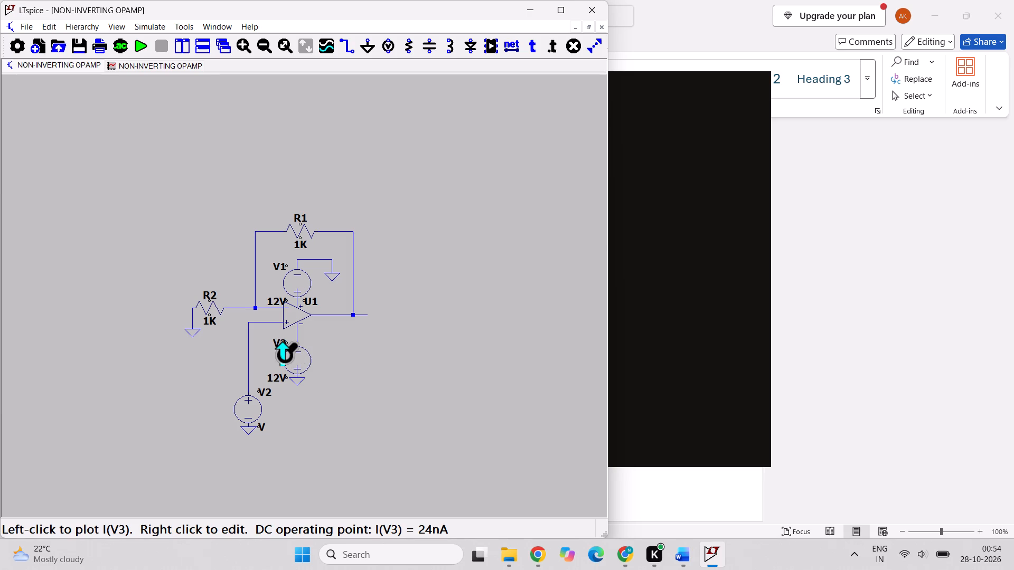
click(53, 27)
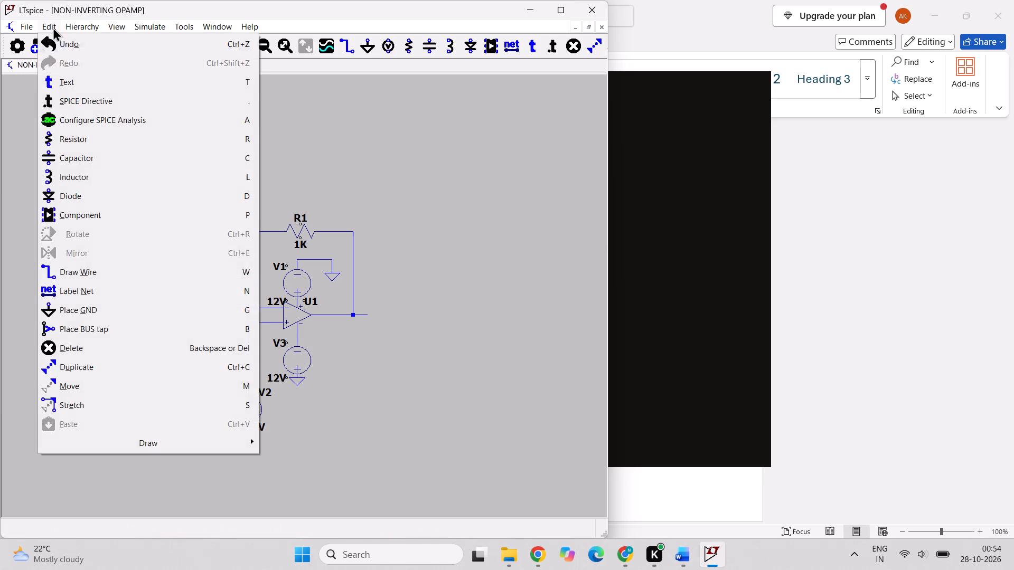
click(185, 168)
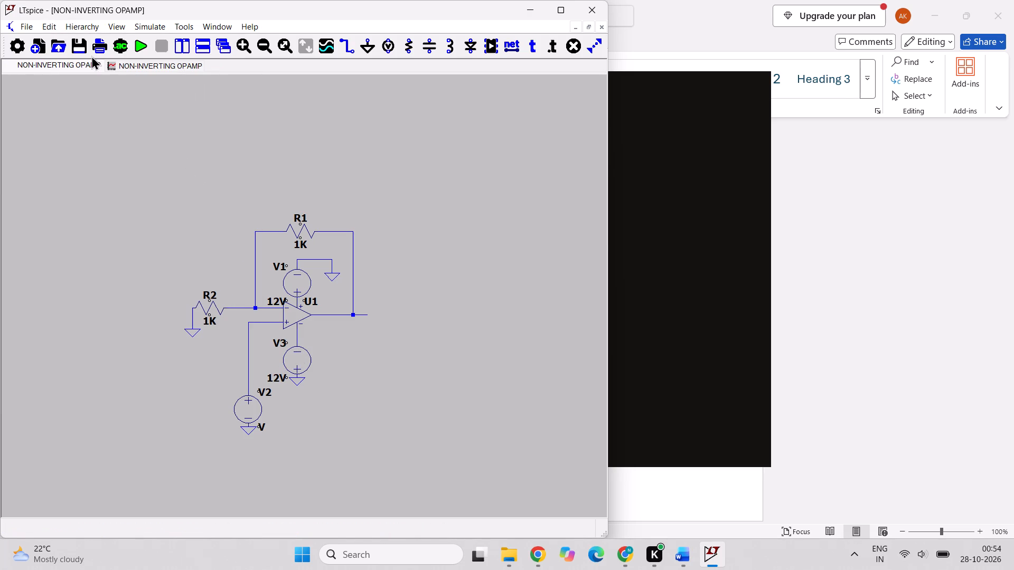
Run a transient simulation with a stop time of 0.005 and a maximum timestep of 0.001.
click(136, 51)
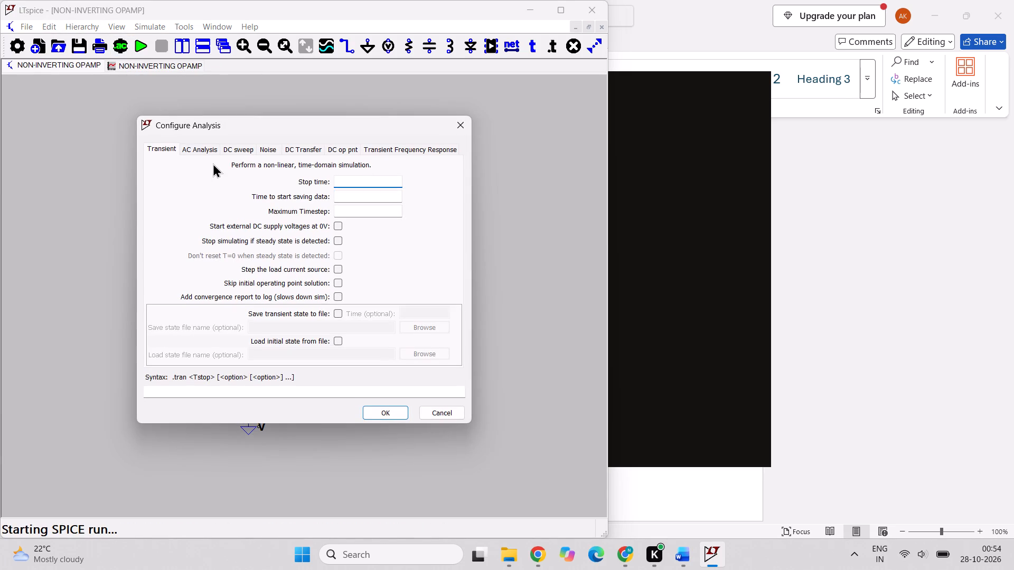
text(0.005)
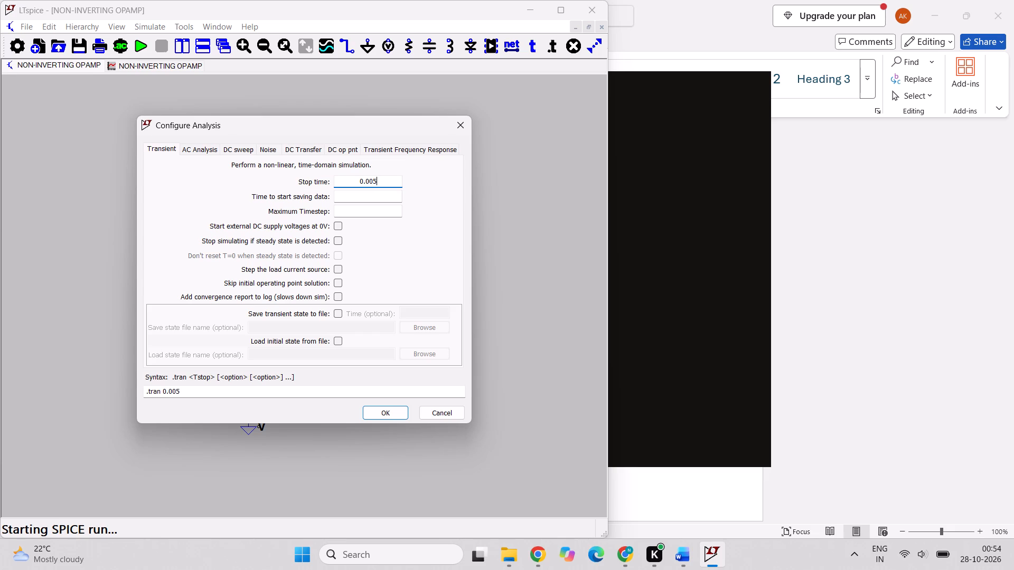
click(368, 213)
text(0.001)
key(Return)
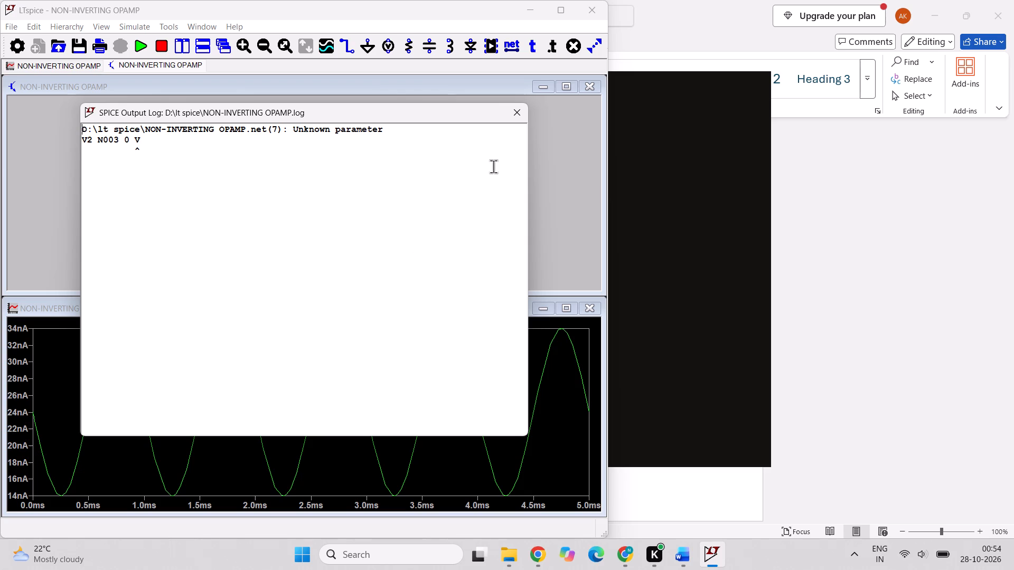
Dismiss the simulation log and plot only the voltages at the op-amp's non-inverting input and its output.
click(512, 113)
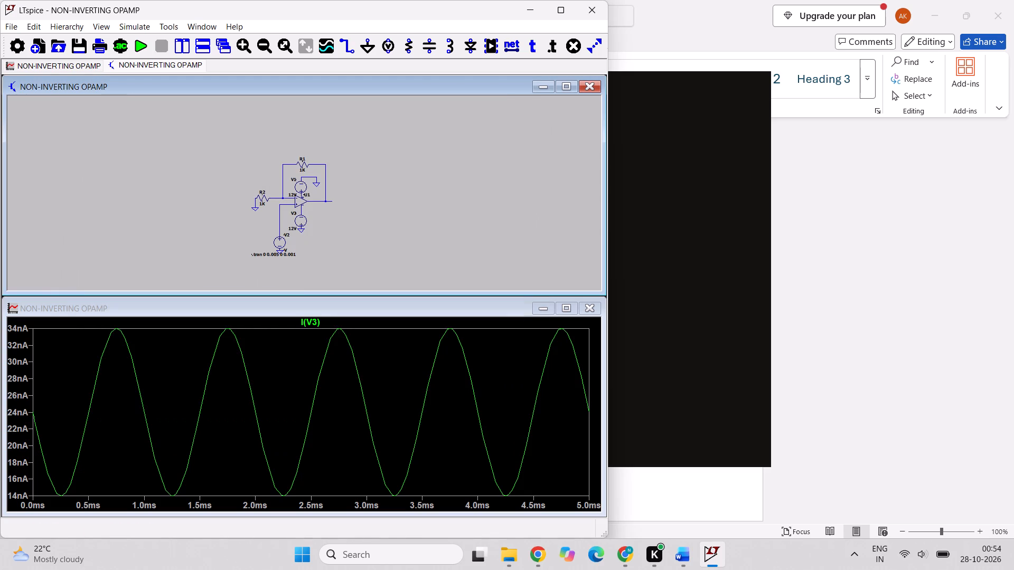
click(279, 224)
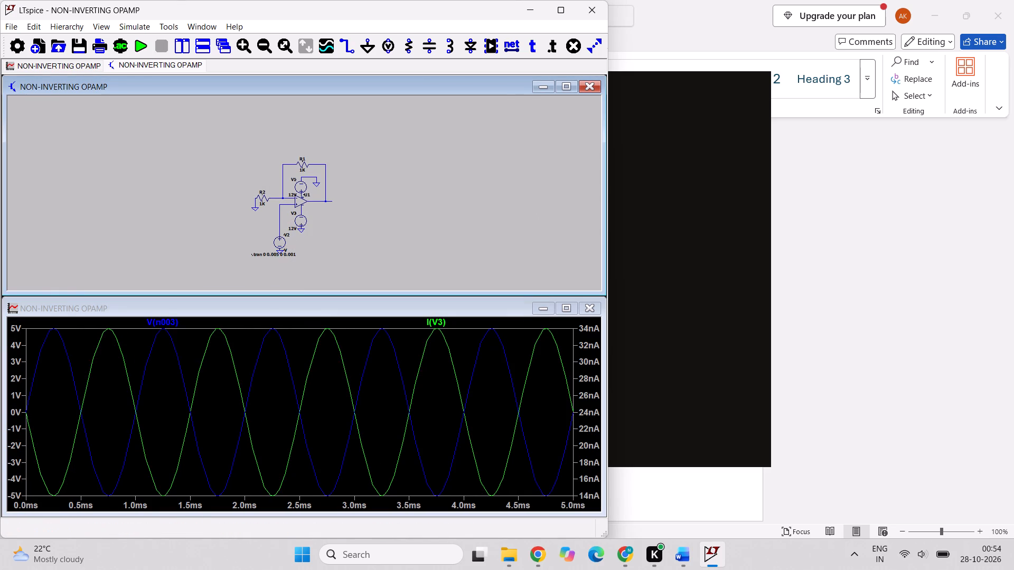
click(279, 223)
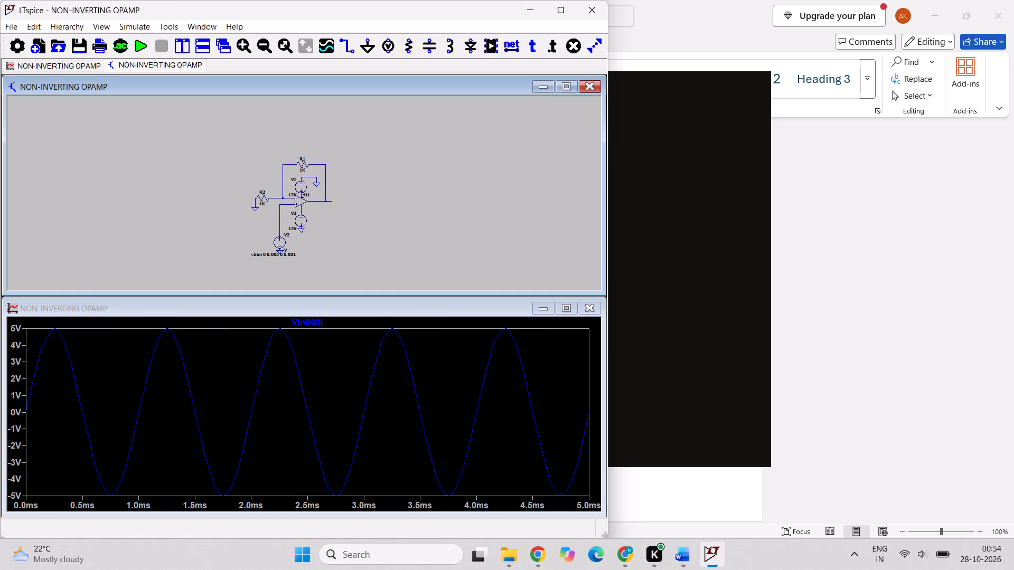
click(330, 199)
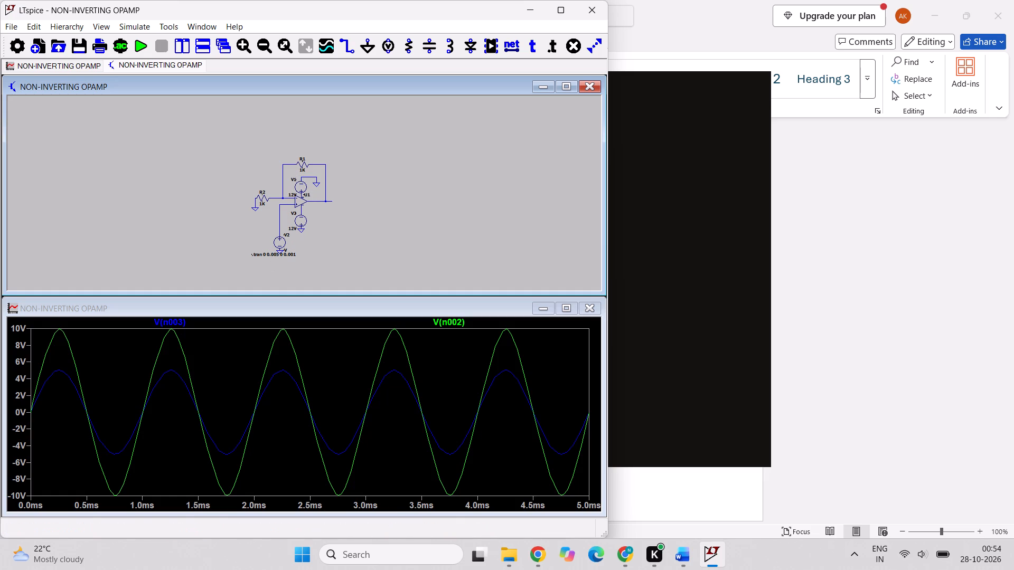
Capture a snip of the non-inverting schematic and paste it beside the existing picture under Circuit Diagram in the Word document.
key(Print)
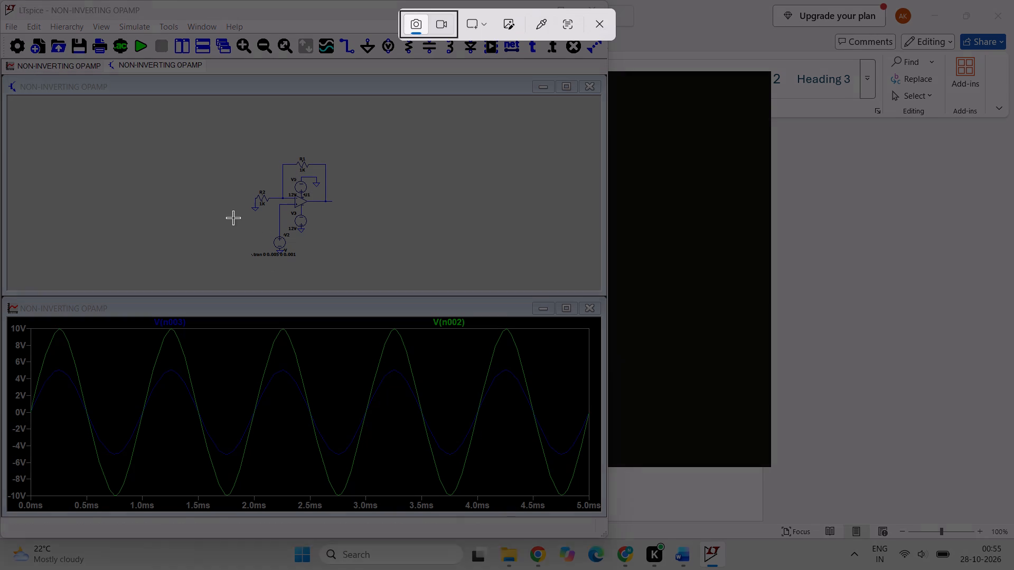
drag(220, 131, 319, 201)
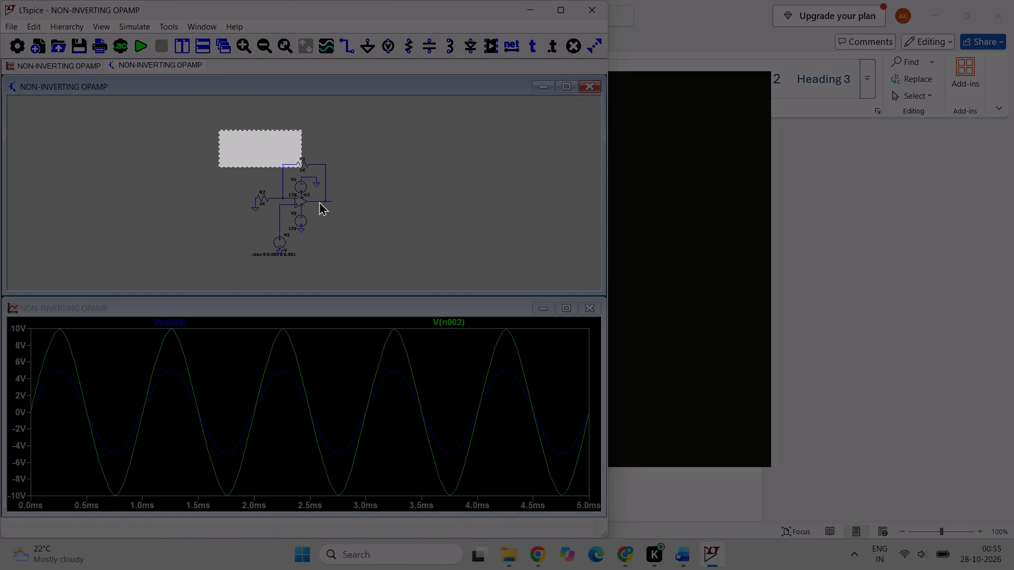
drag(319, 201, 363, 274)
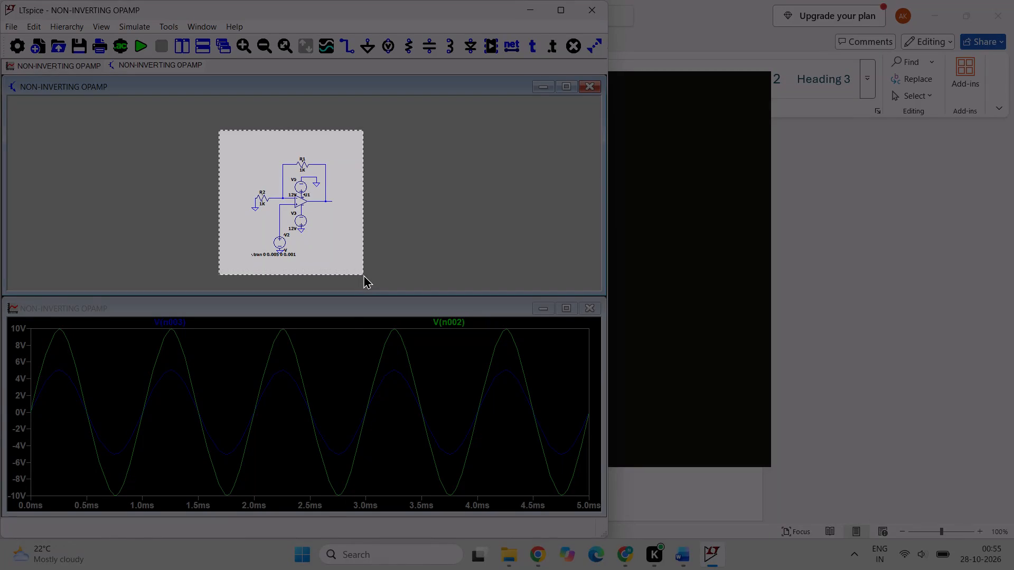
drag(363, 274, 365, 278)
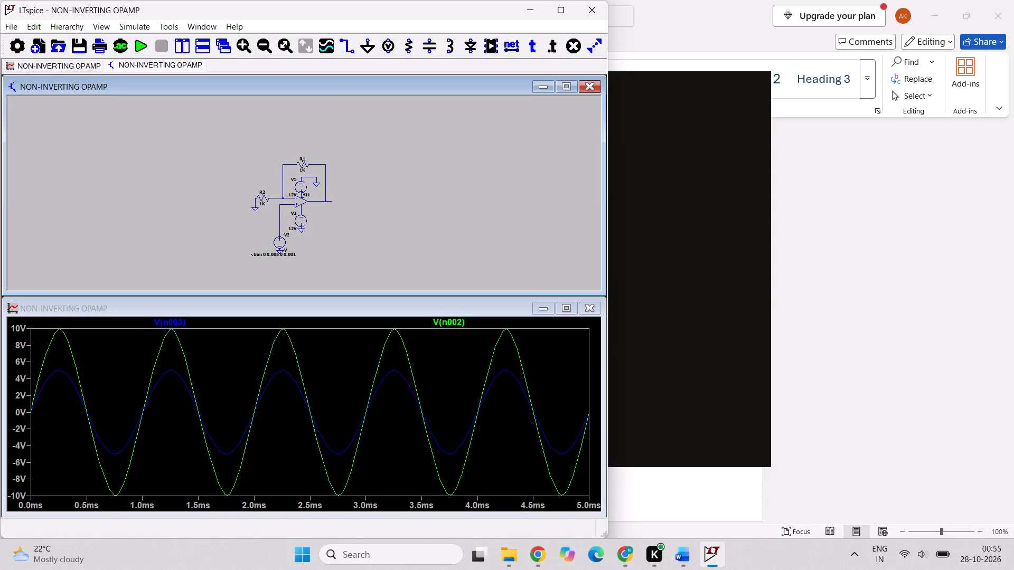
click(689, 555)
click(583, 367)
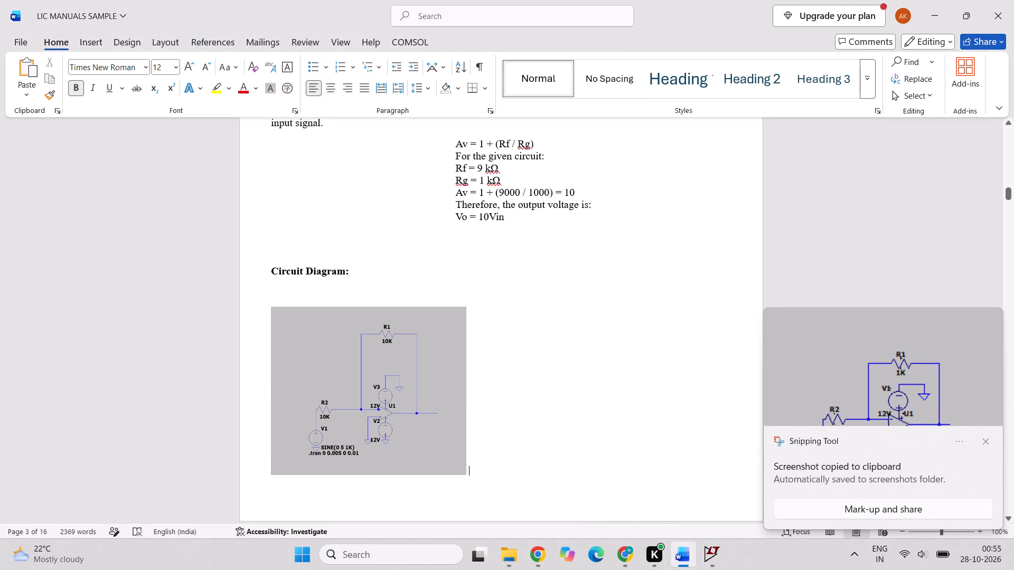
key(ctrl+v)
Resize the pasted schematic picture to match the neighbouring diagram's height and make it slightly narrower than that diagram.
click(570, 382)
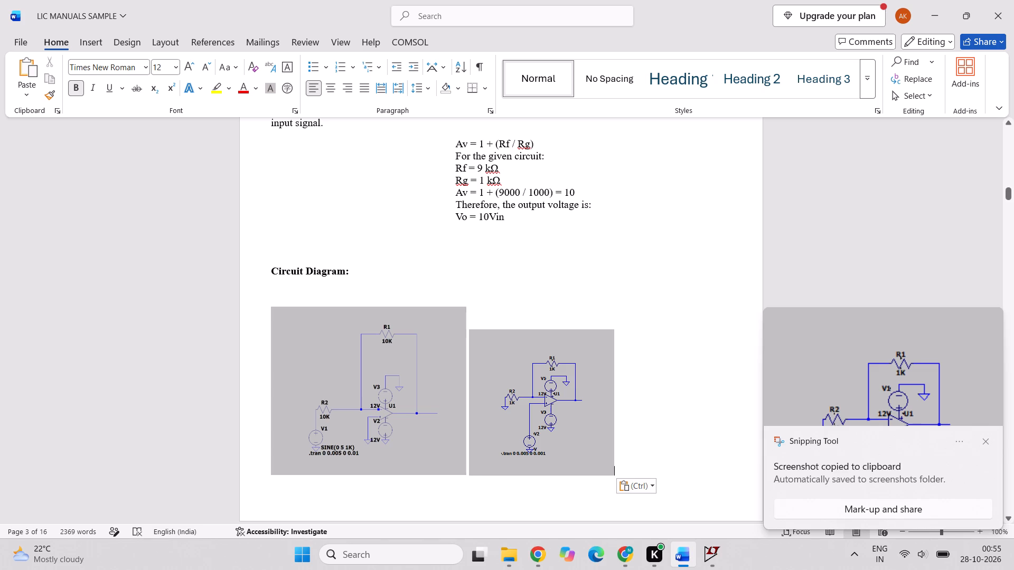
drag(544, 327, 543, 318)
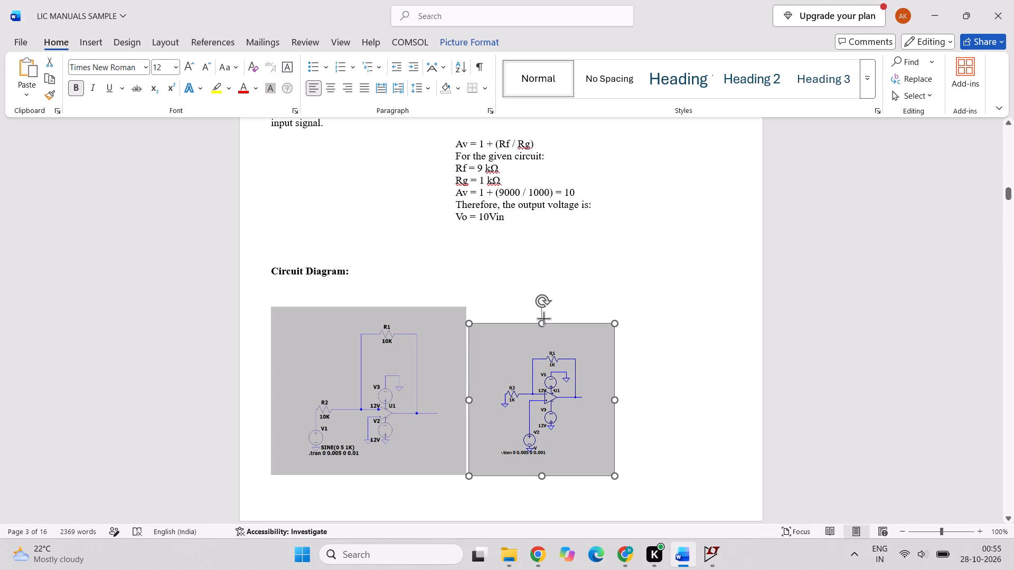
drag(543, 318, 543, 307)
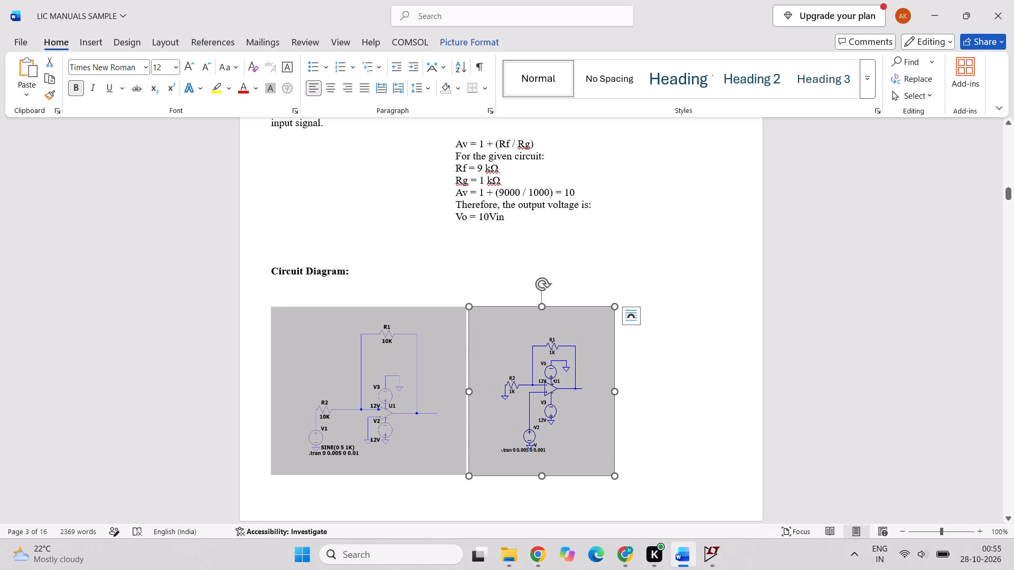
drag(612, 392, 717, 393)
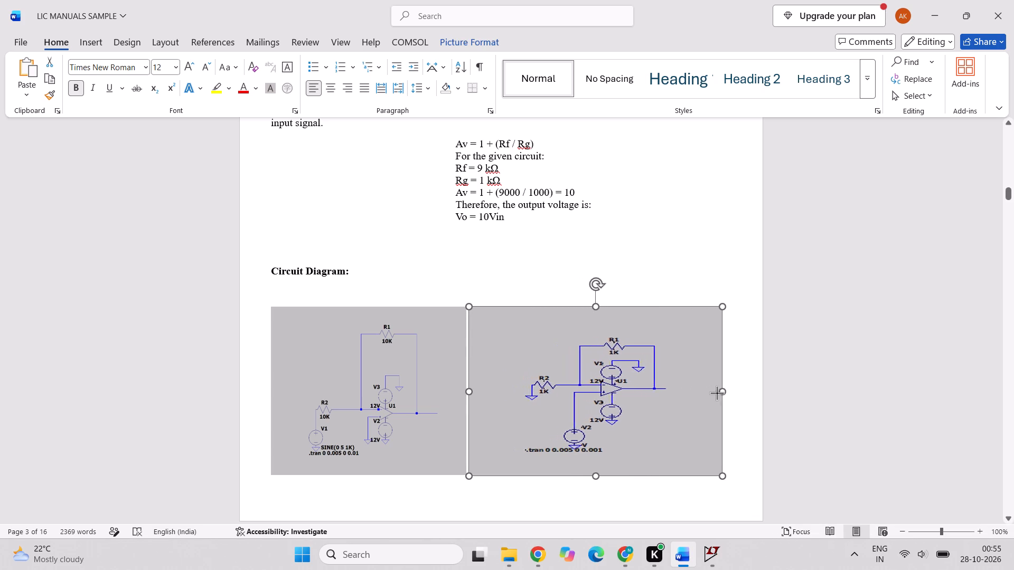
drag(717, 393, 668, 405)
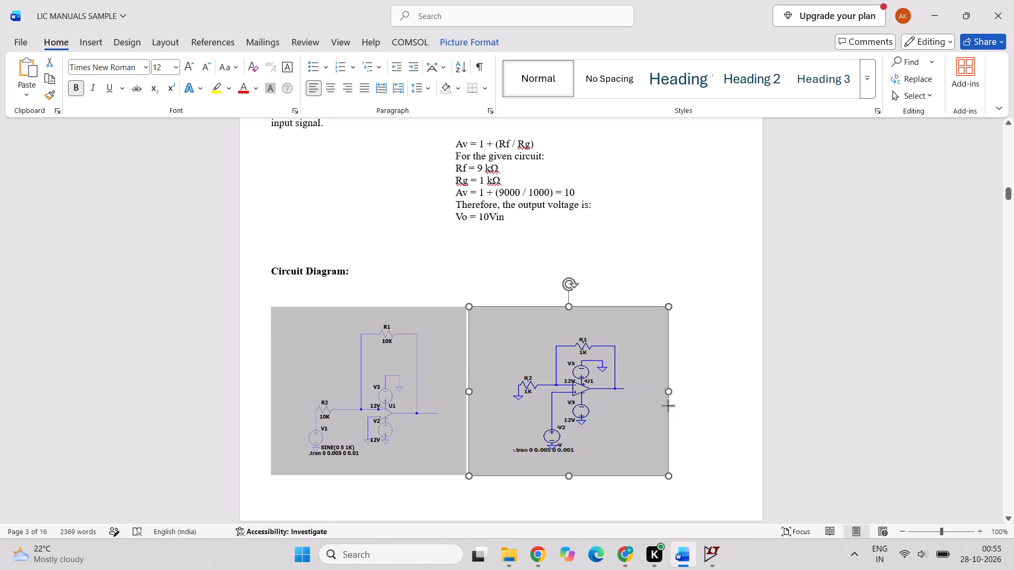
drag(668, 405, 679, 403)
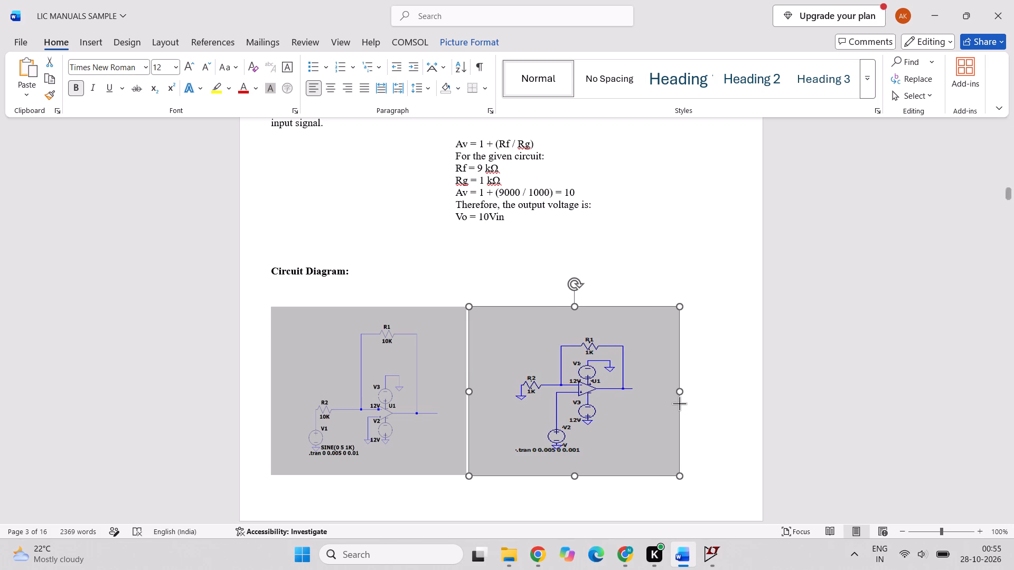
drag(679, 403, 678, 405)
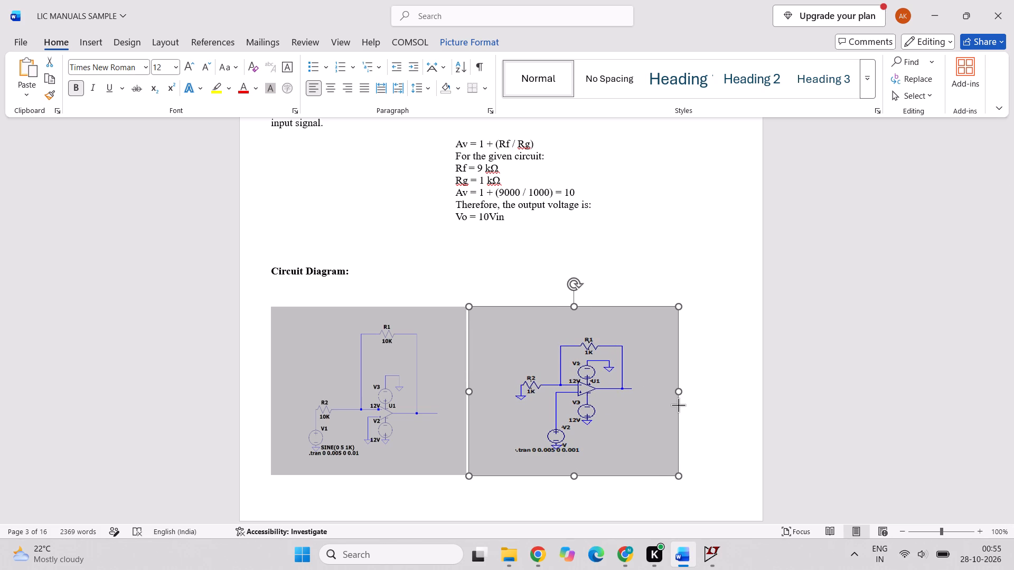
drag(678, 405, 678, 405)
drag(472, 392, 478, 405)
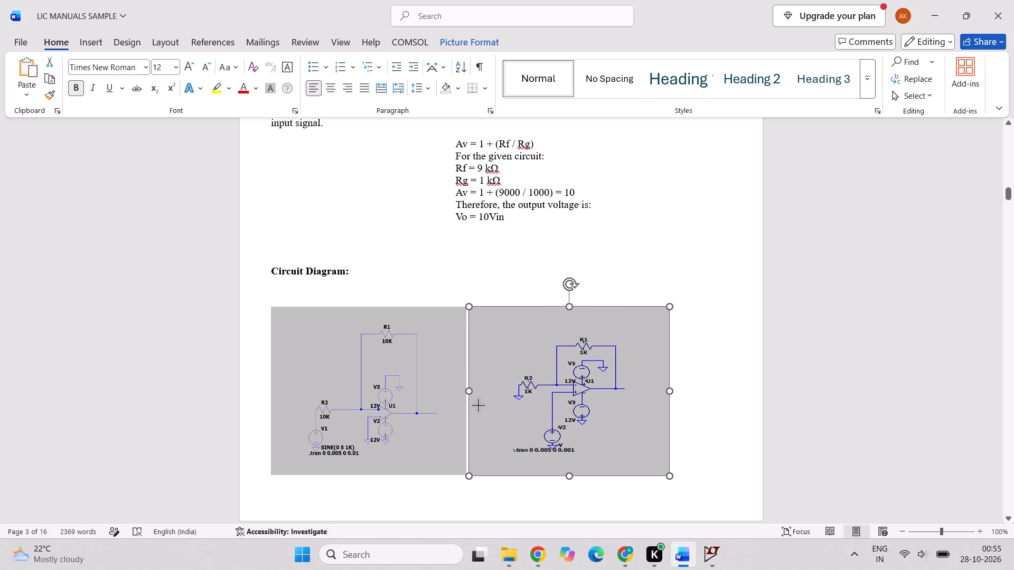
drag(478, 405, 493, 404)
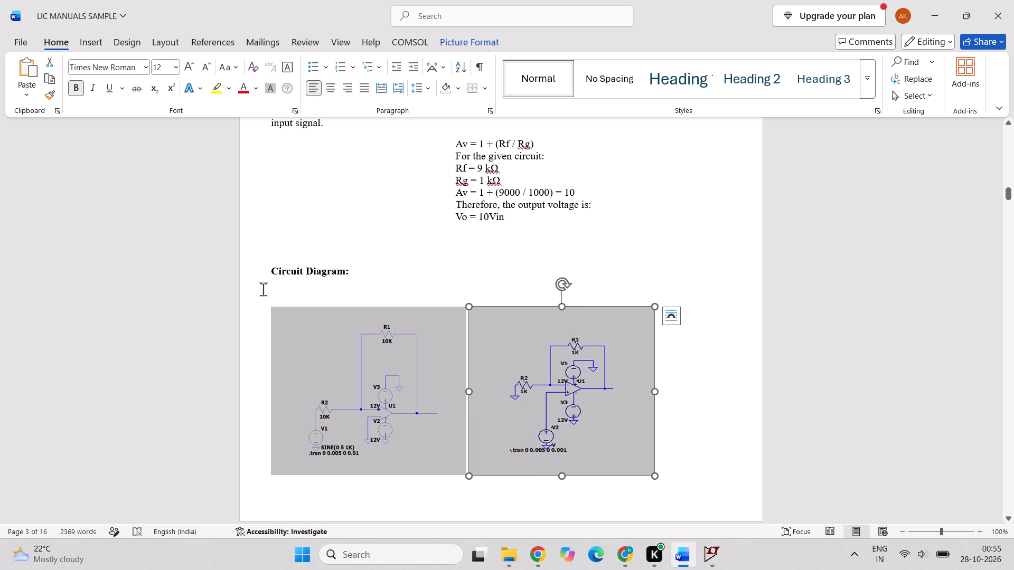
Increase the indent of the line holding both circuit pictures by one level.
drag(260, 287, 597, 445)
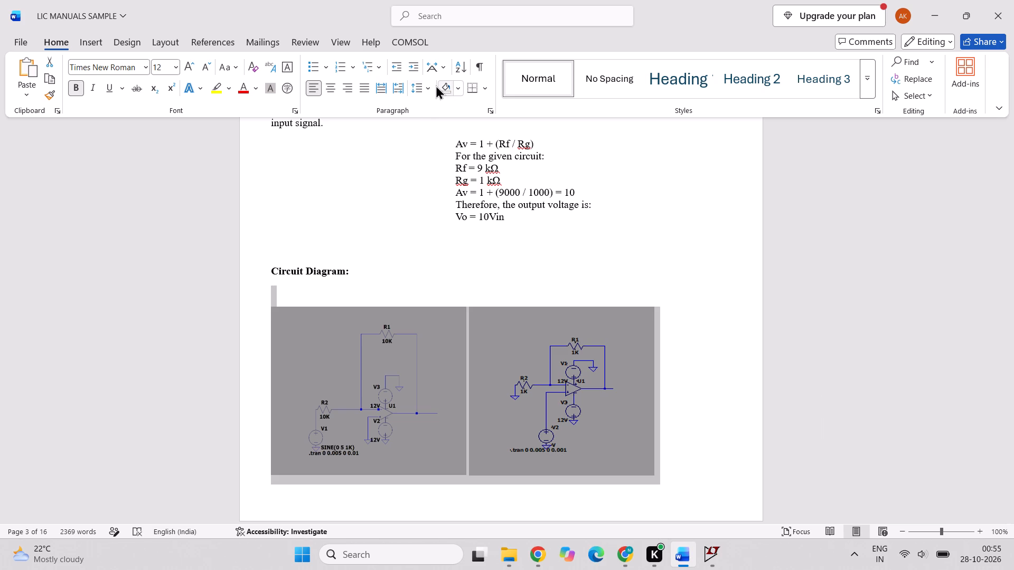
click(414, 71)
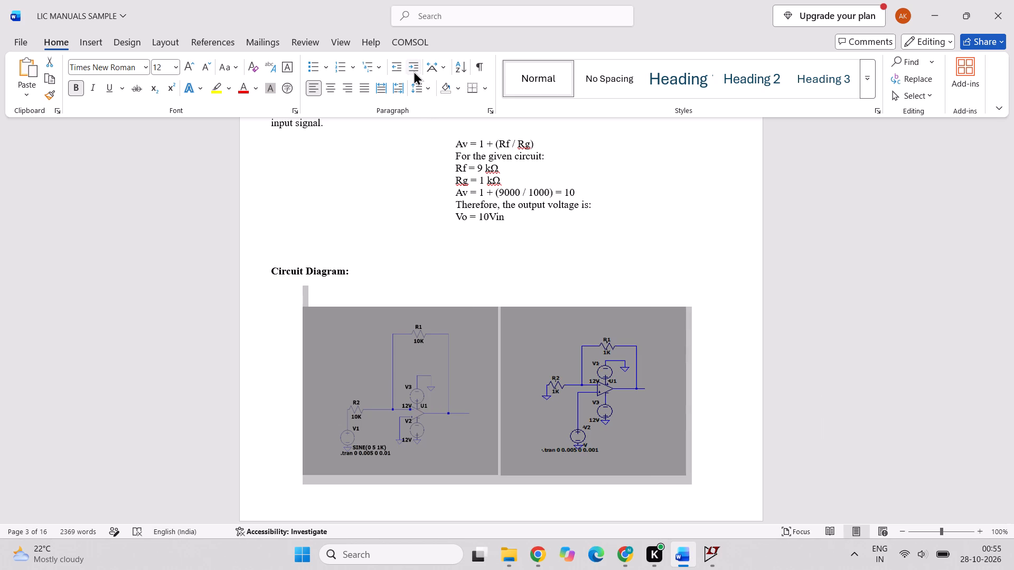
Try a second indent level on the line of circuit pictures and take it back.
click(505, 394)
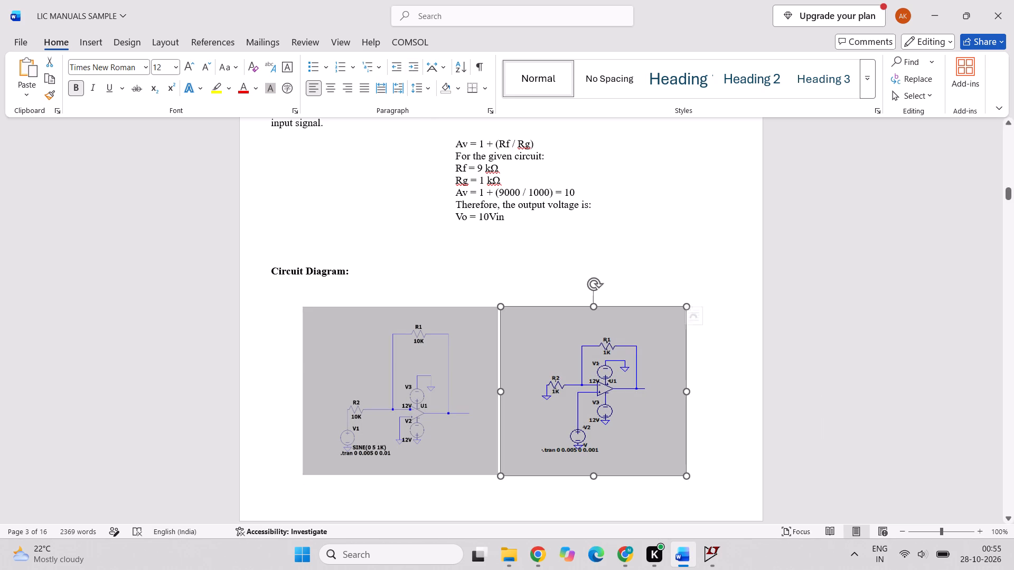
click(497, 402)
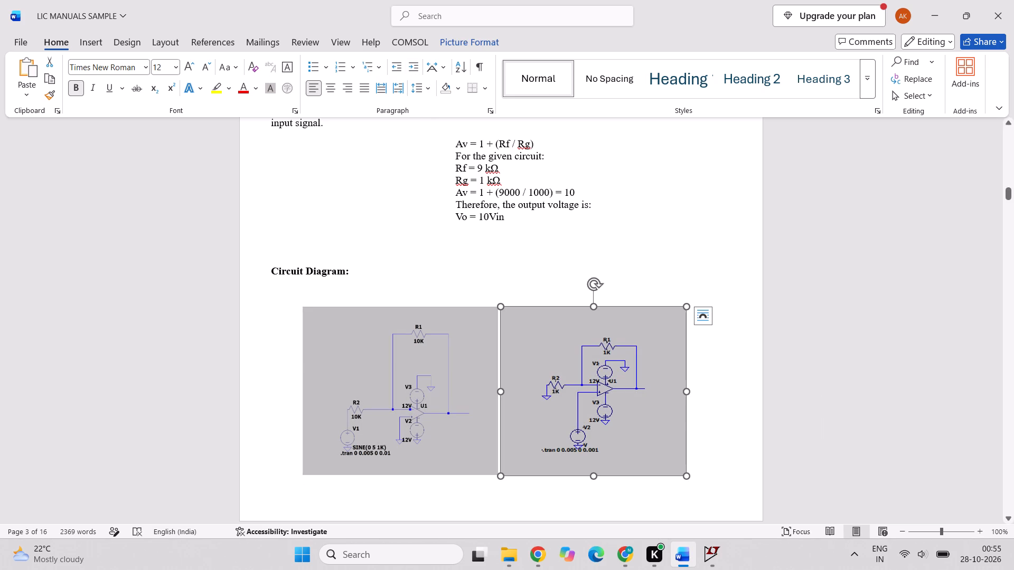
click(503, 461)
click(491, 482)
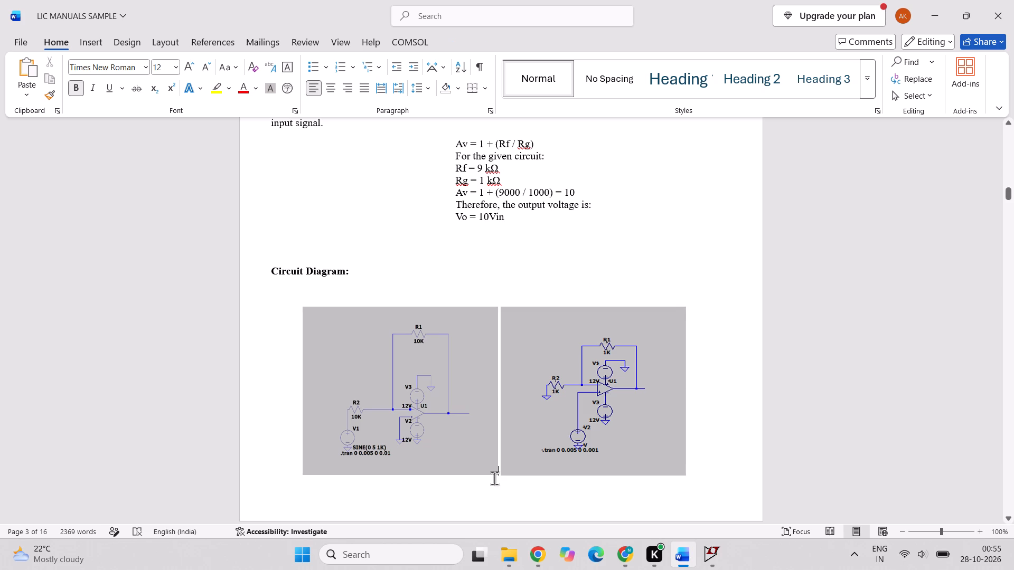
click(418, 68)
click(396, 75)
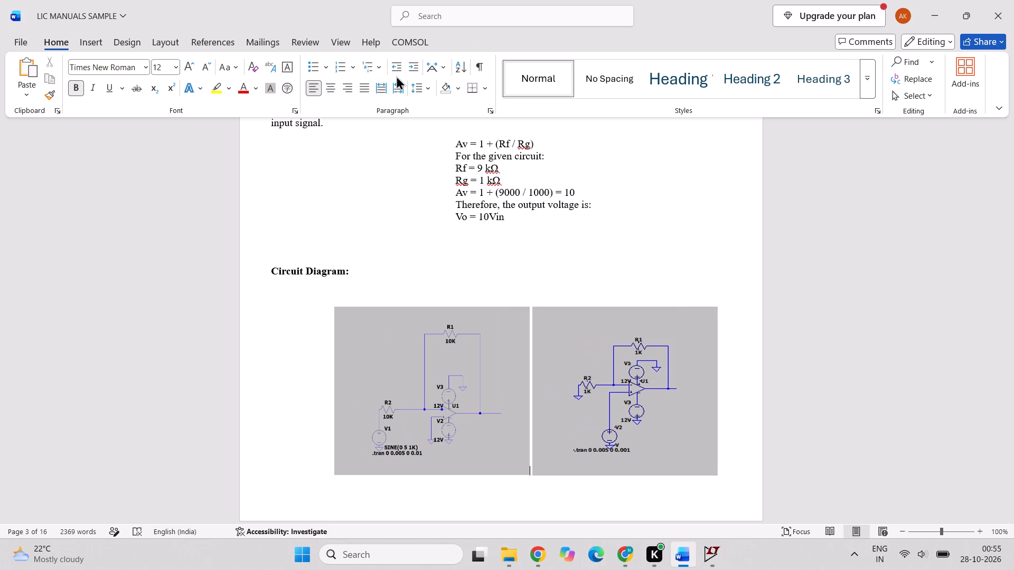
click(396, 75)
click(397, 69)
Apply distributed alignment to the line holding the two circuit pictures.
click(382, 96)
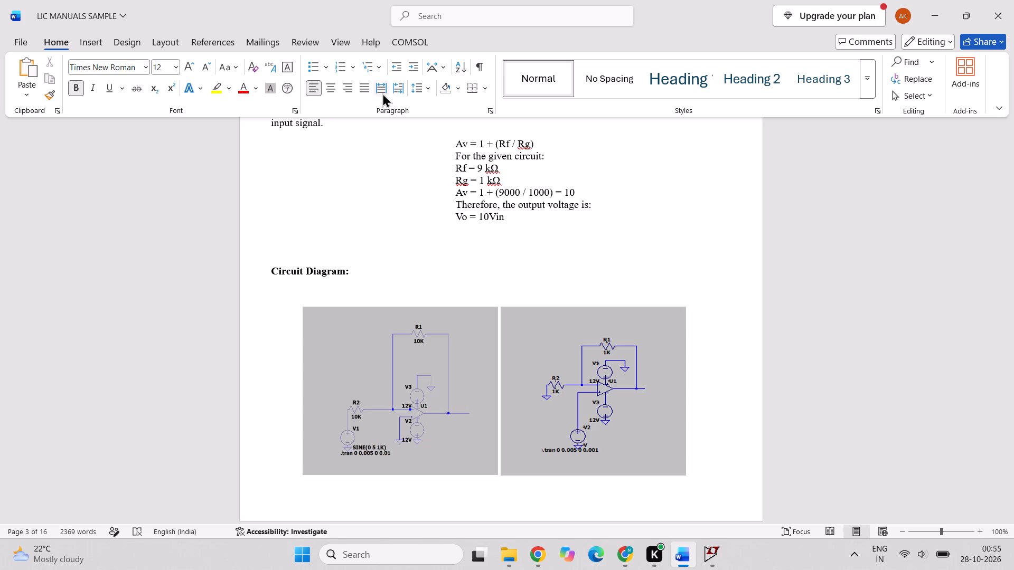
click(382, 92)
Insert a paragraph break between the two circuit pictures so the new schematic sits on its own line.
scroll(421, 253, down, 1)
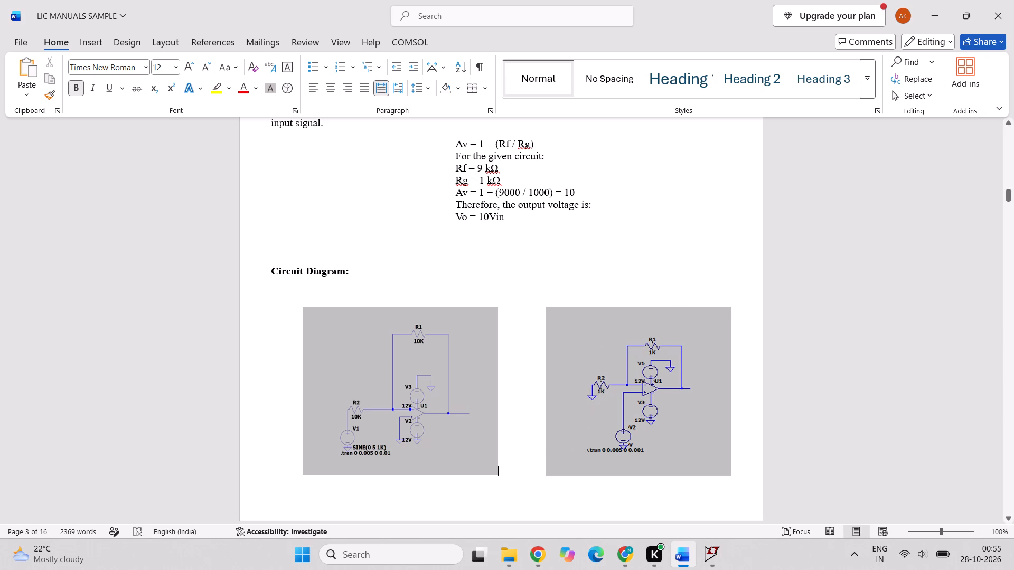
scroll(421, 253, down, 1)
click(376, 282)
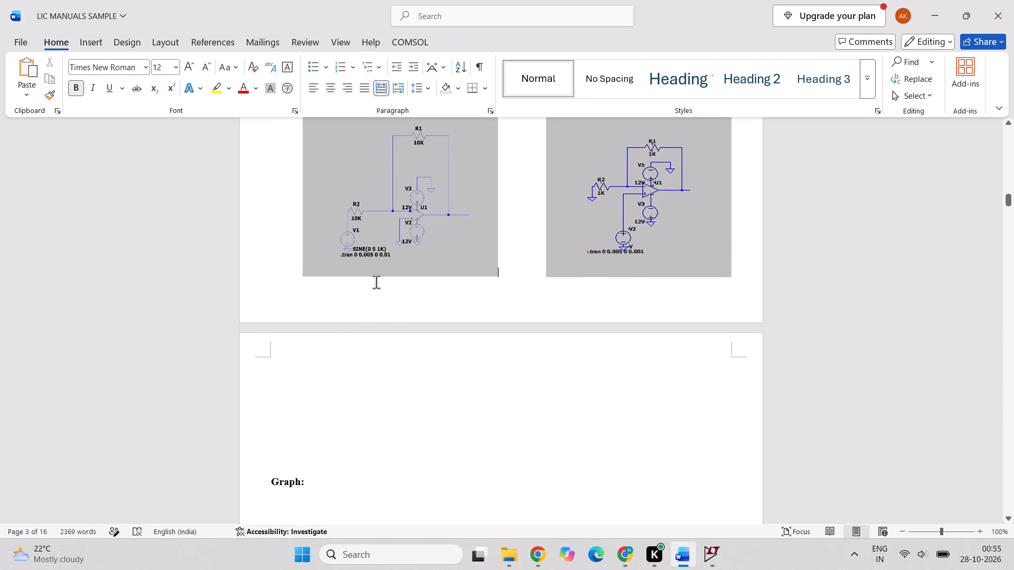
click(507, 264)
key(Return)
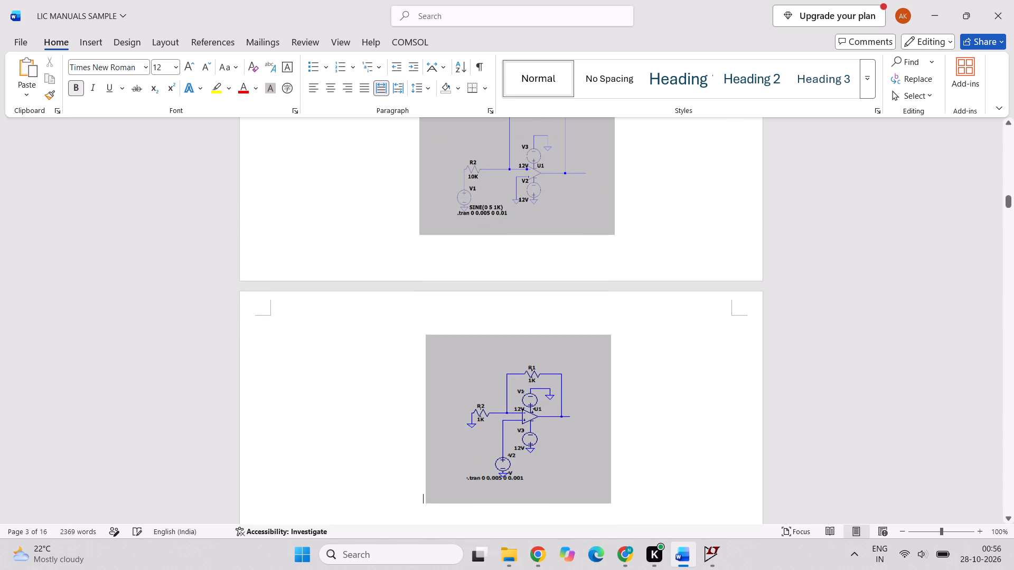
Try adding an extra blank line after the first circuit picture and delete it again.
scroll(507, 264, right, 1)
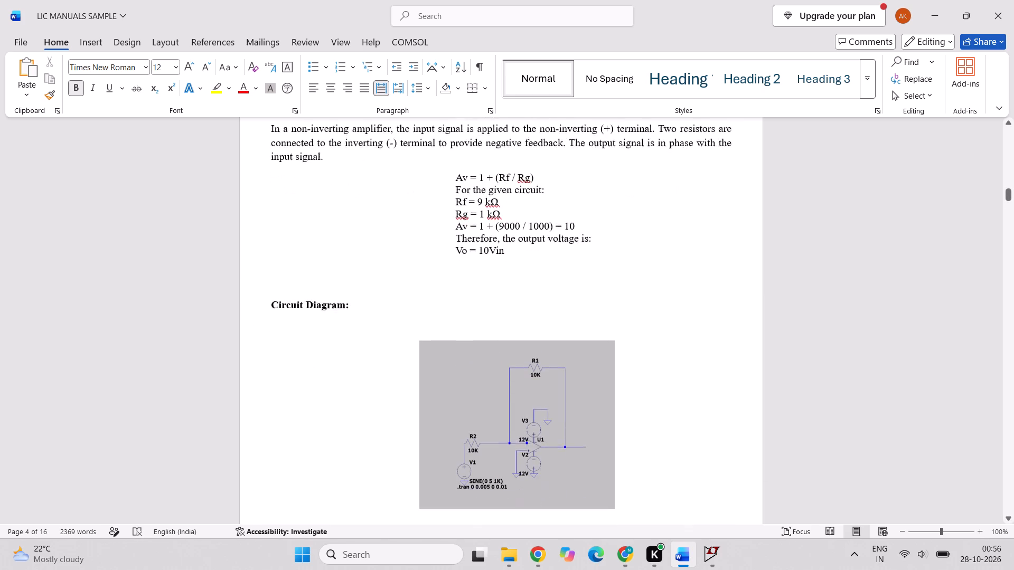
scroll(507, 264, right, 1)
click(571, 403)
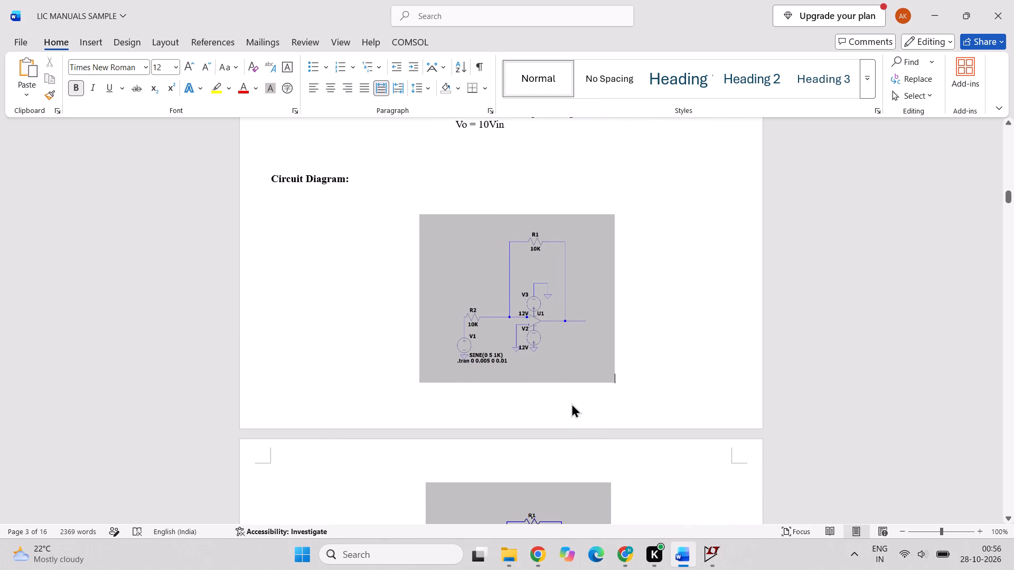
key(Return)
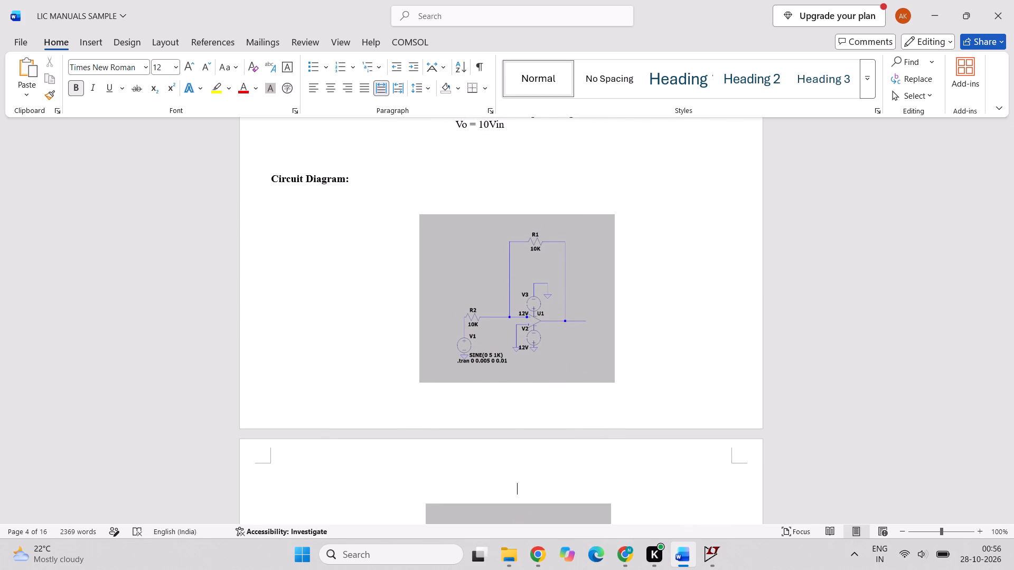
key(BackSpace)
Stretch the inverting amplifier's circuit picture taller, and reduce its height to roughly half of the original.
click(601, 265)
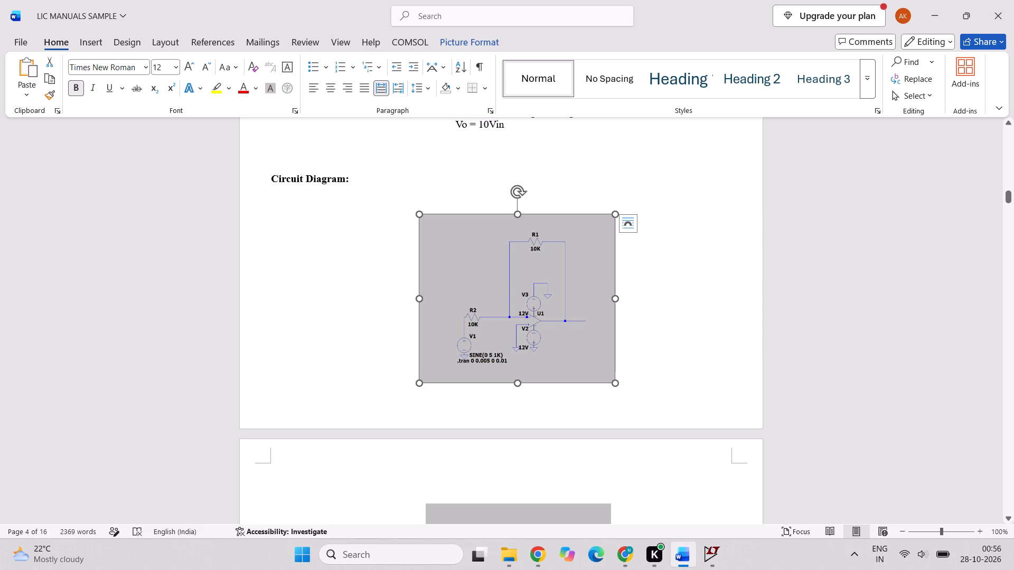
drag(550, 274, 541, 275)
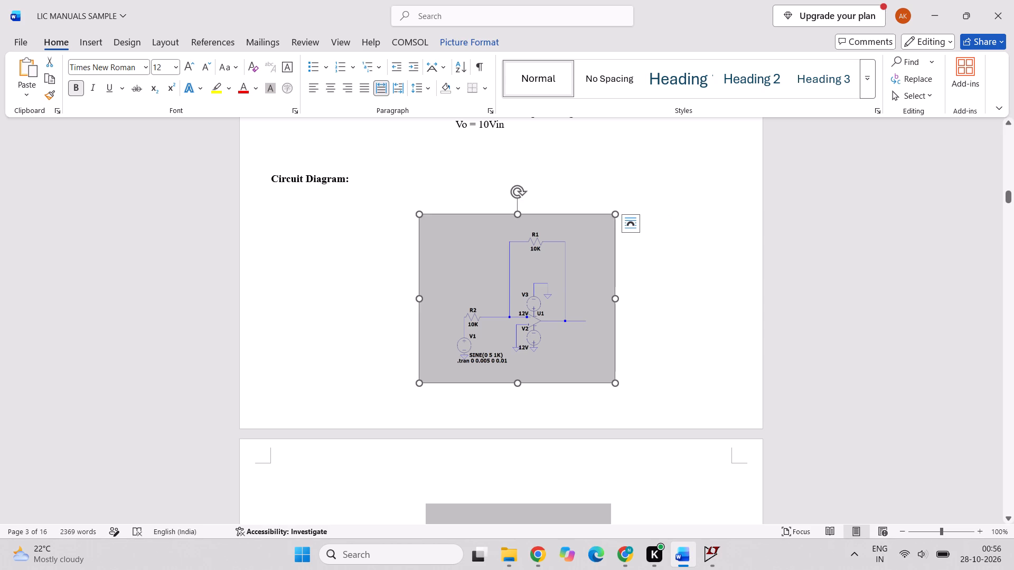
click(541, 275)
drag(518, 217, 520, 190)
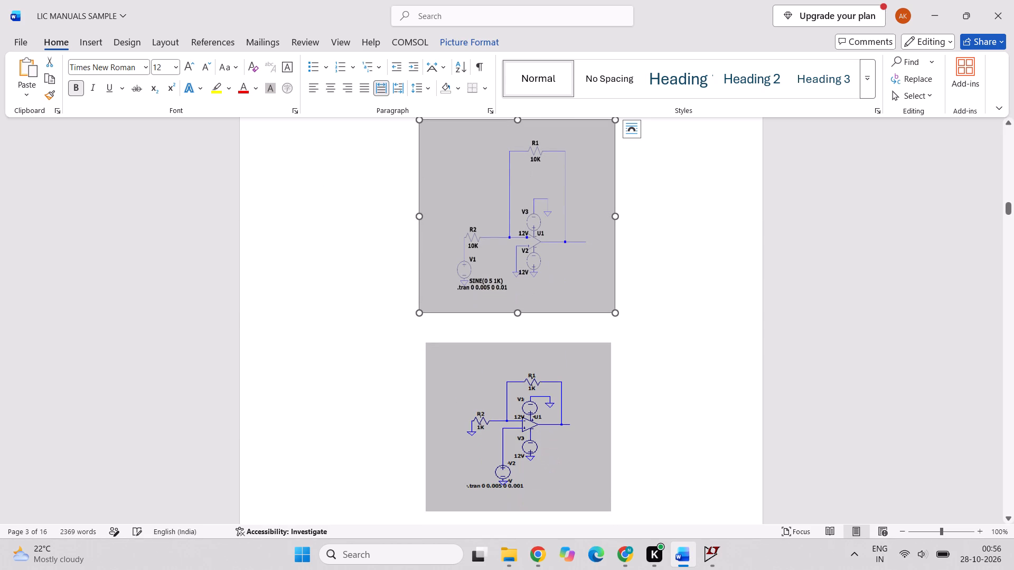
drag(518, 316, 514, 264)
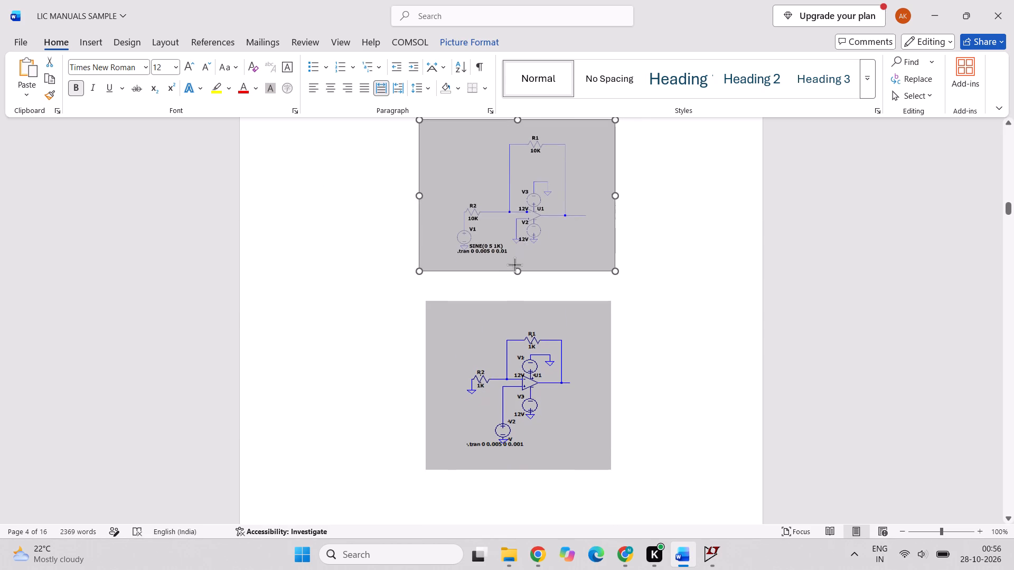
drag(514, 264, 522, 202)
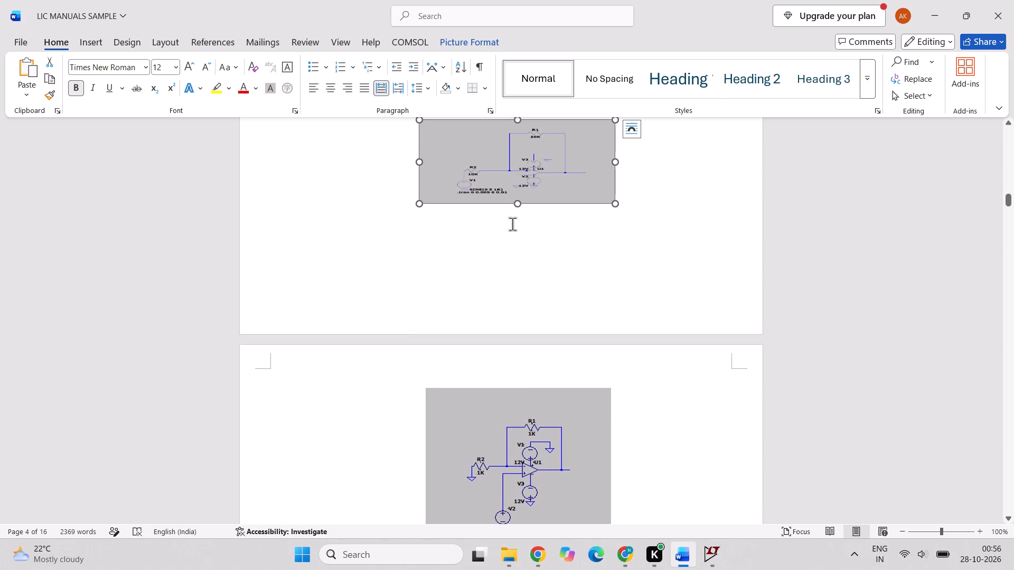
Add the caption "Inverting opamp" on a new line below the first circuit picture.
click(623, 200)
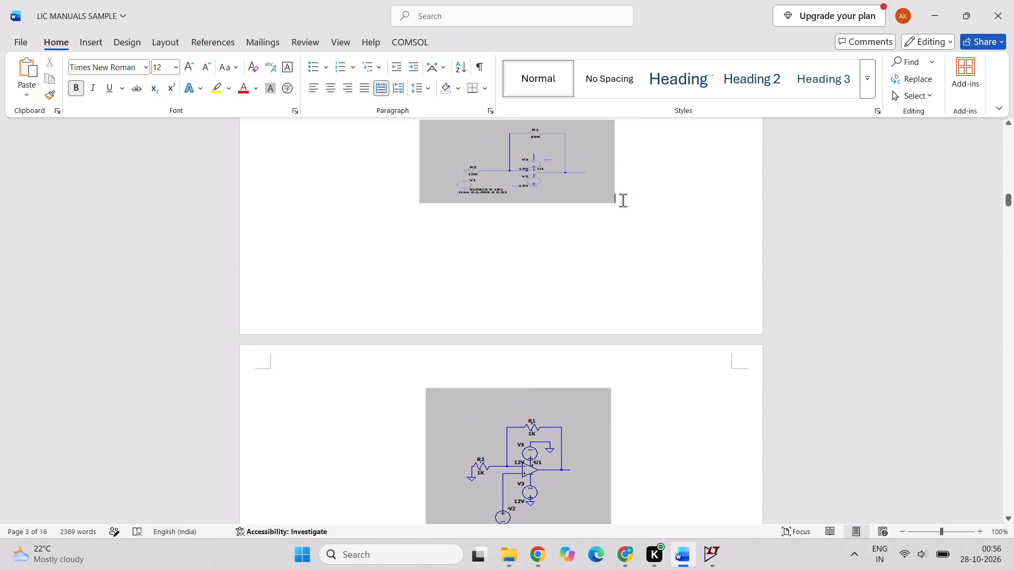
key(Return)
text(inverting opamp)
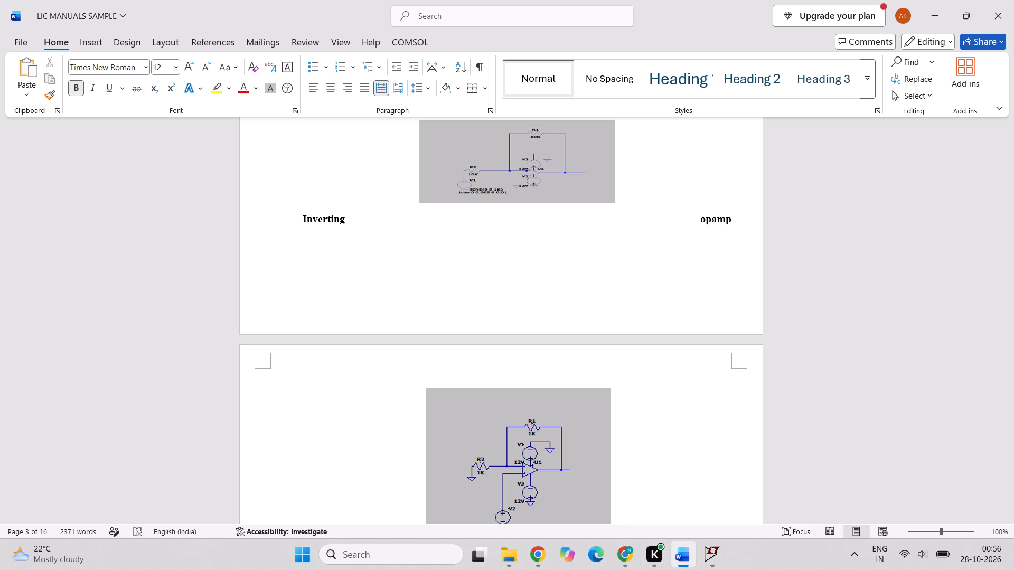
key(BackSpace)
key(BackSpace)
key(BackSpace)
key(BackSpace)
key(BackSpace)
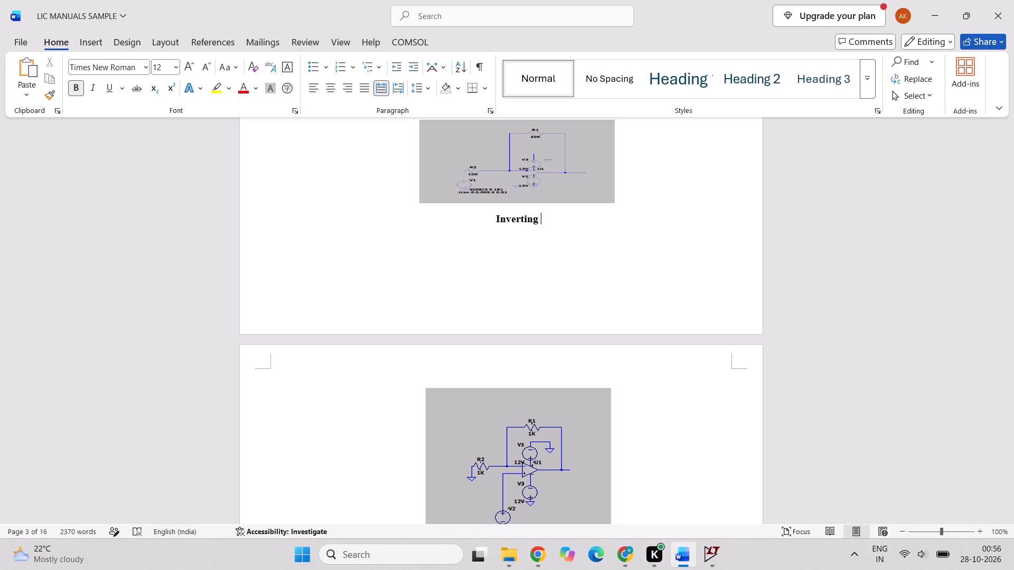
key(BackSpace)
key(BackSpace)
key(BackSpace)
text(ng opamp)
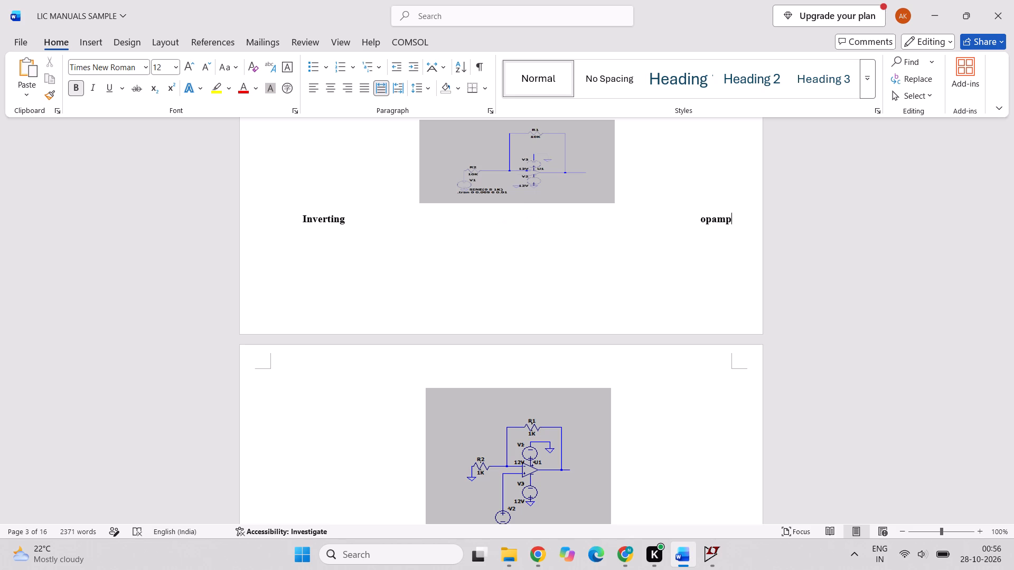
Try left, right and justified alignment on the "Inverting opamp" caption and settle on centred.
drag(301, 215, 573, 246)
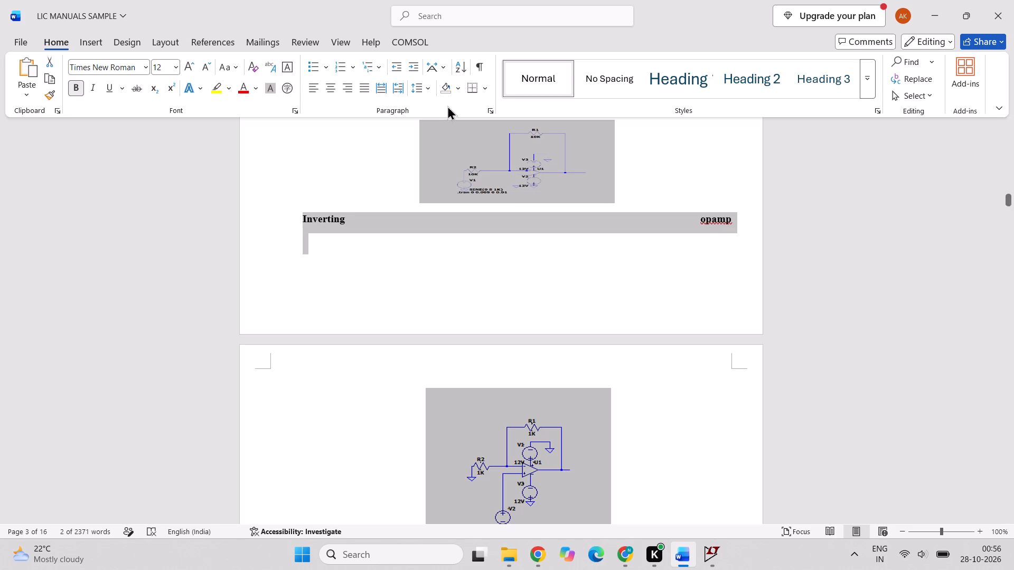
click(313, 91)
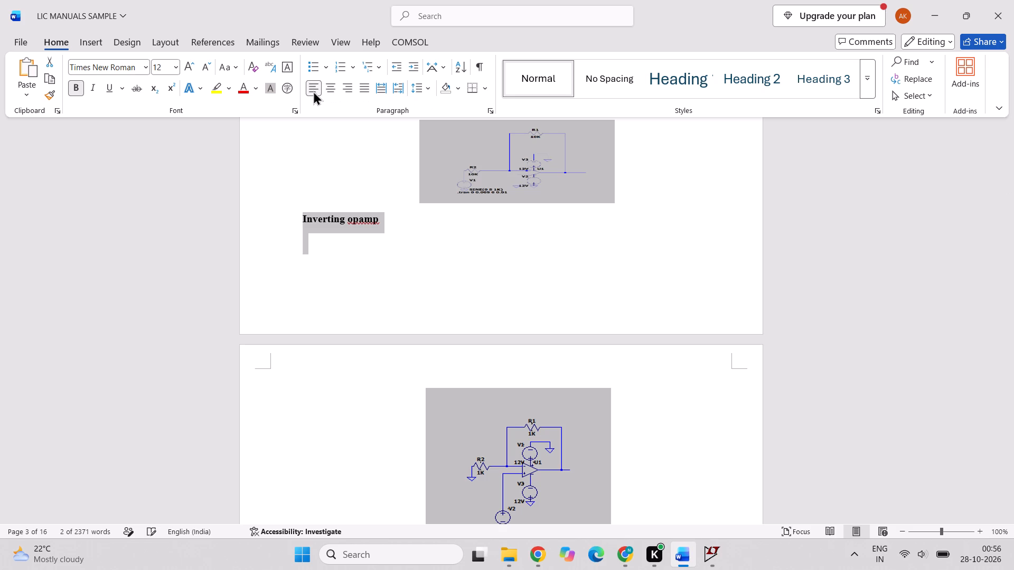
click(352, 87)
click(324, 88)
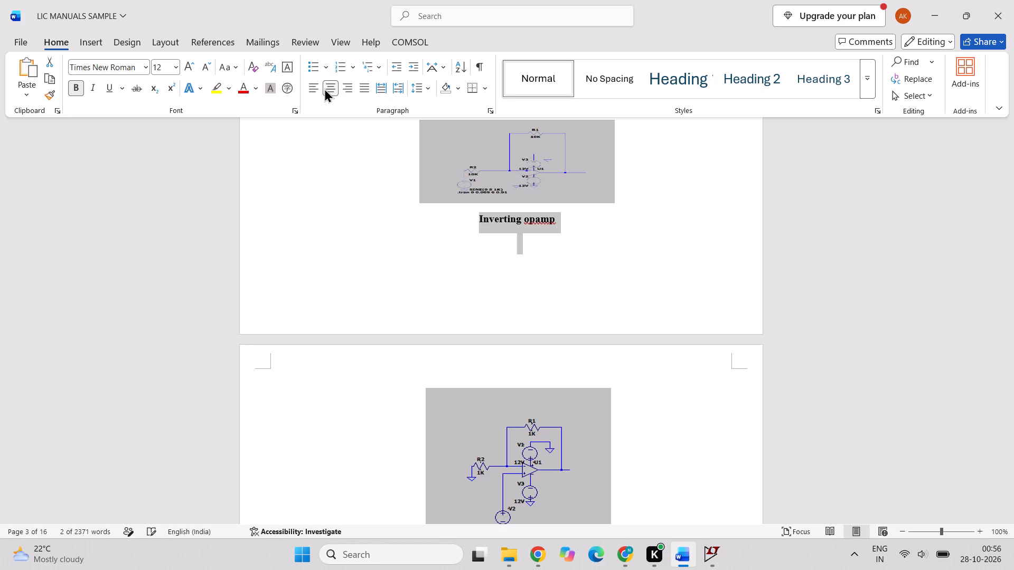
click(360, 89)
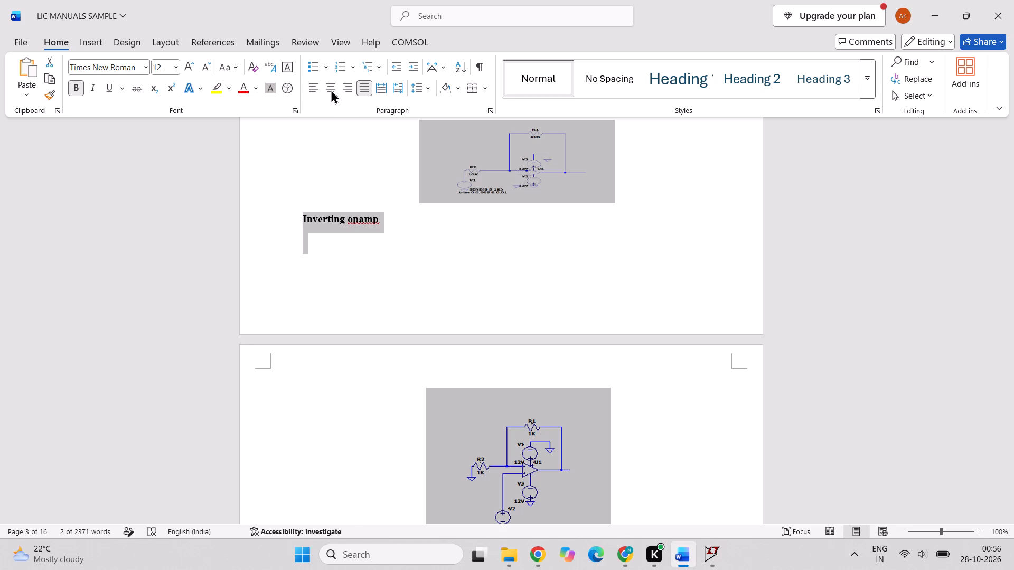
click(328, 89)
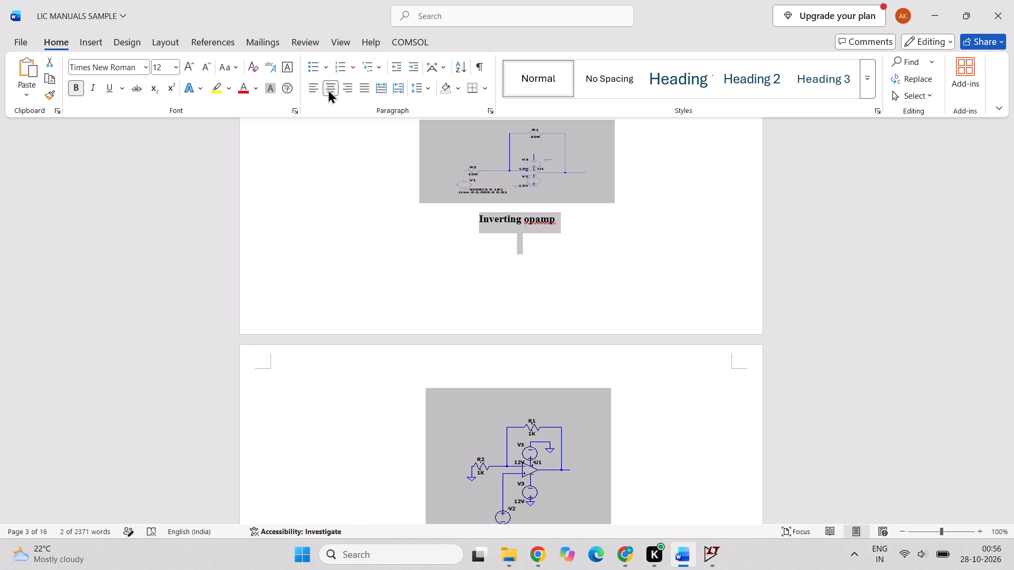
Apply the a) b) c) numbering format to the "Inverting opamp" caption.
click(374, 68)
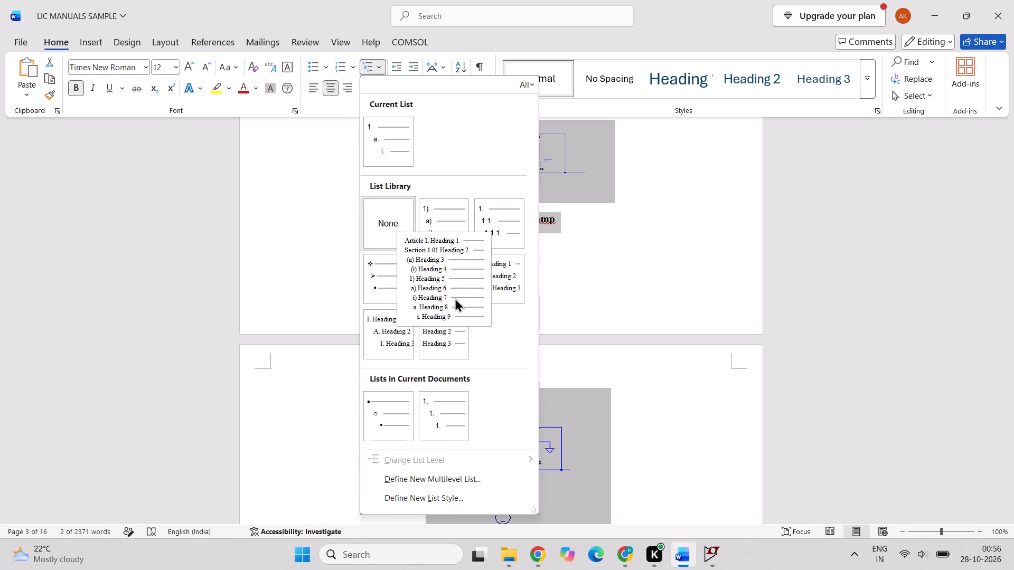
click(352, 69)
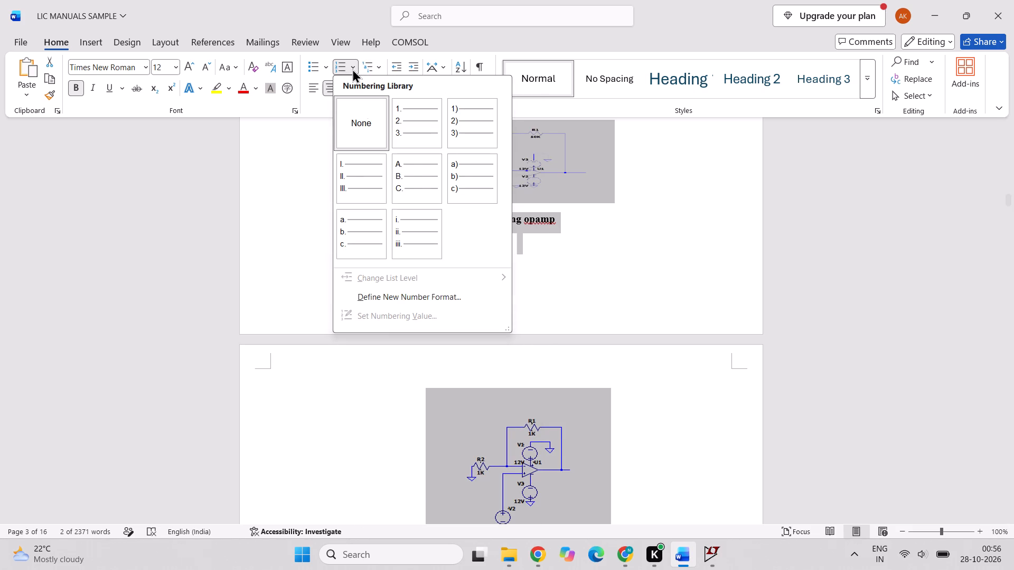
click(461, 178)
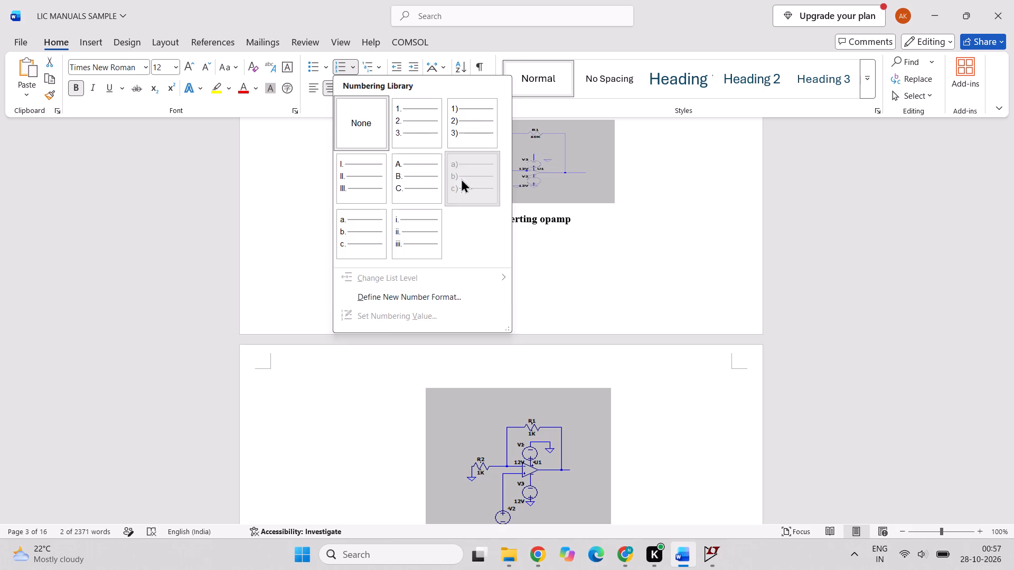
click(513, 305)
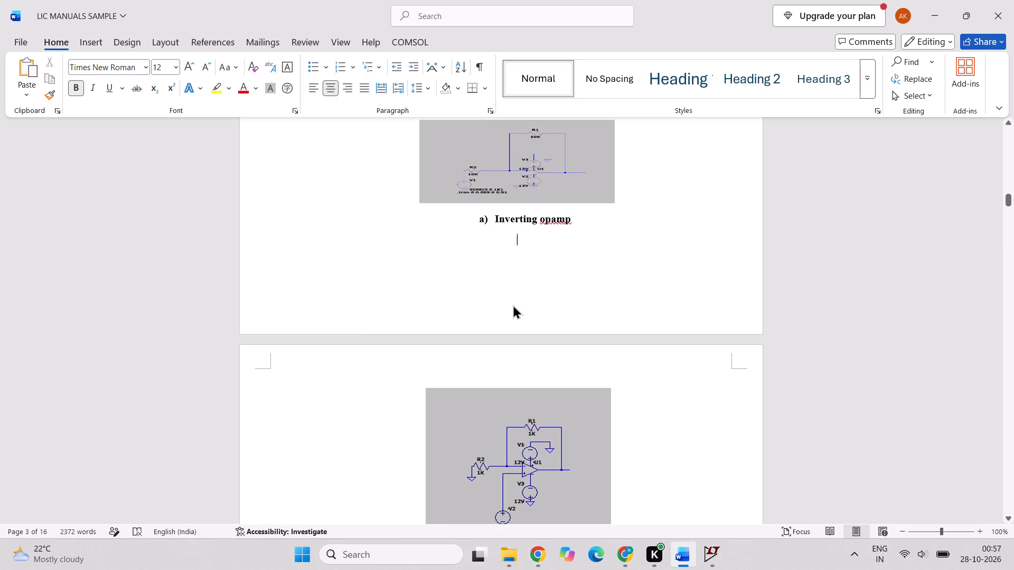
Resize the inverting amplifier's circuit picture taller so its labels are legible, and make it slightly narrower.
click(517, 163)
scroll(517, 163, up, 2)
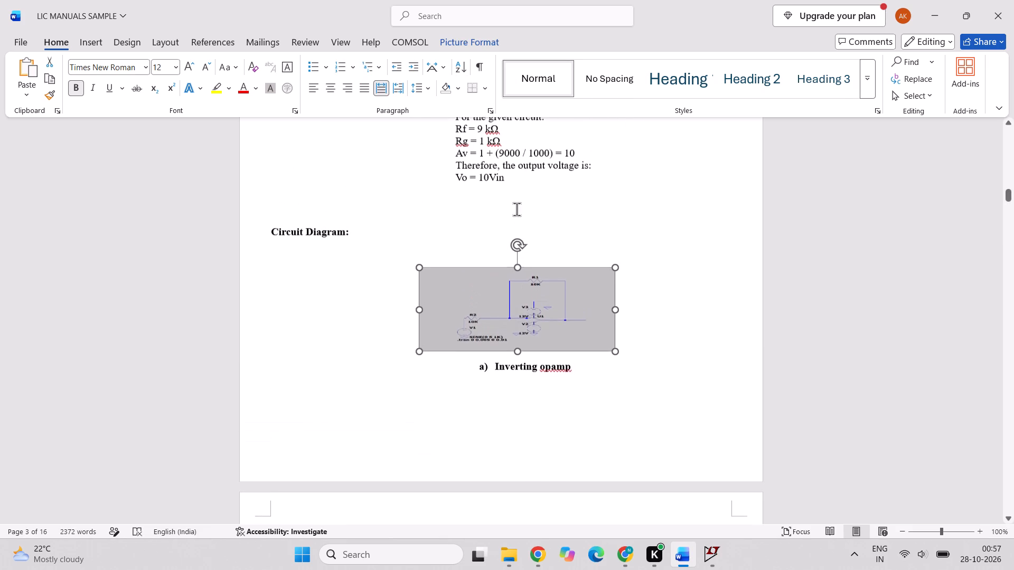
drag(519, 355, 521, 395)
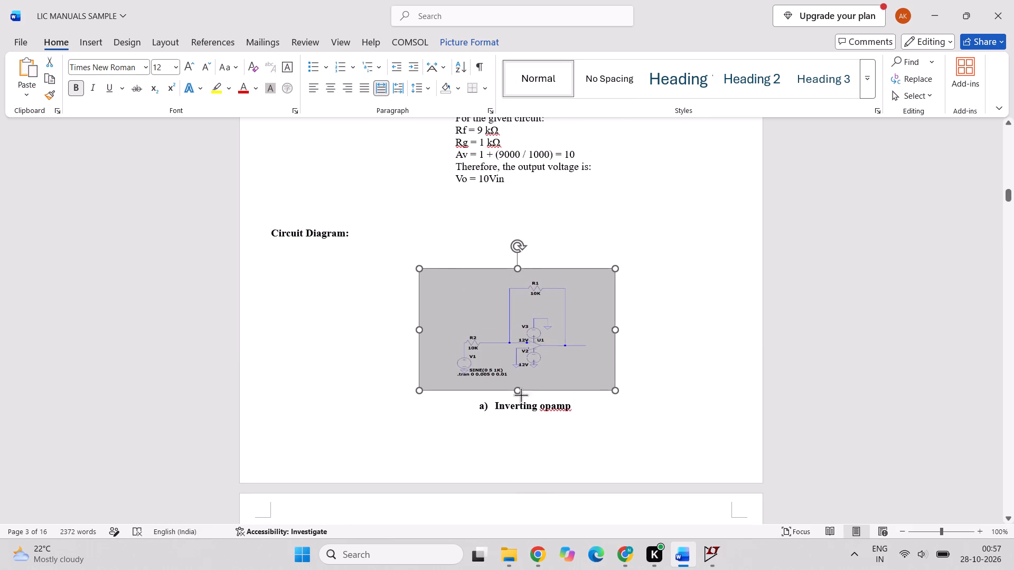
drag(521, 395, 522, 439)
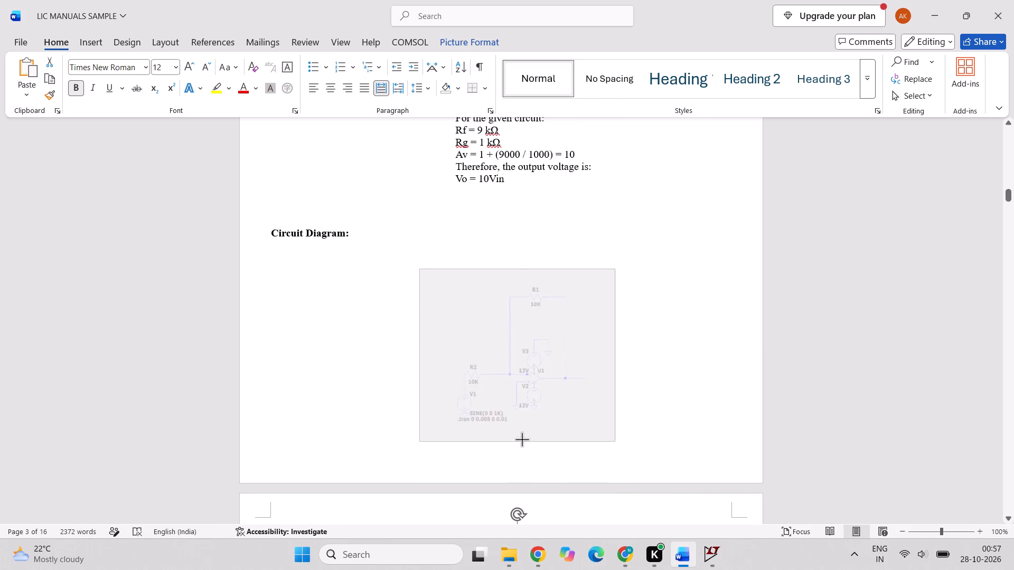
drag(522, 439, 523, 419)
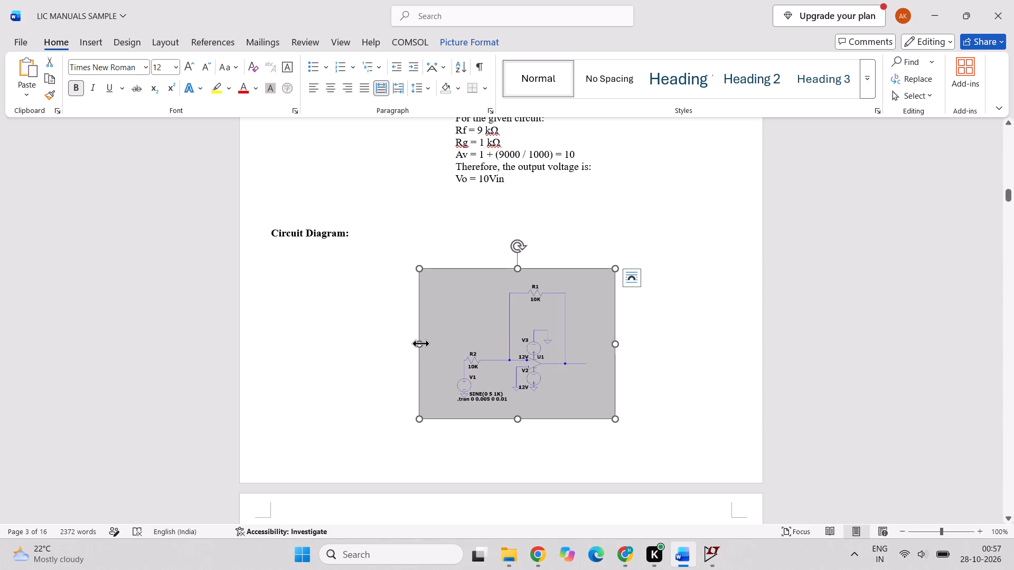
drag(420, 343, 440, 349)
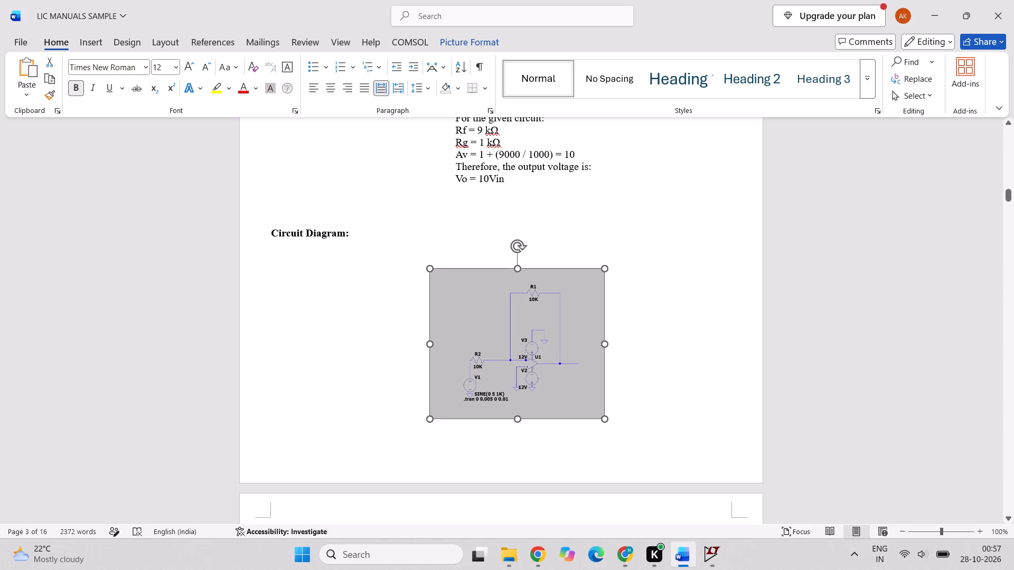
Add the caption "Non-Inverting Opamp" on a new line below the second circuit picture.
scroll(483, 398, down, 3)
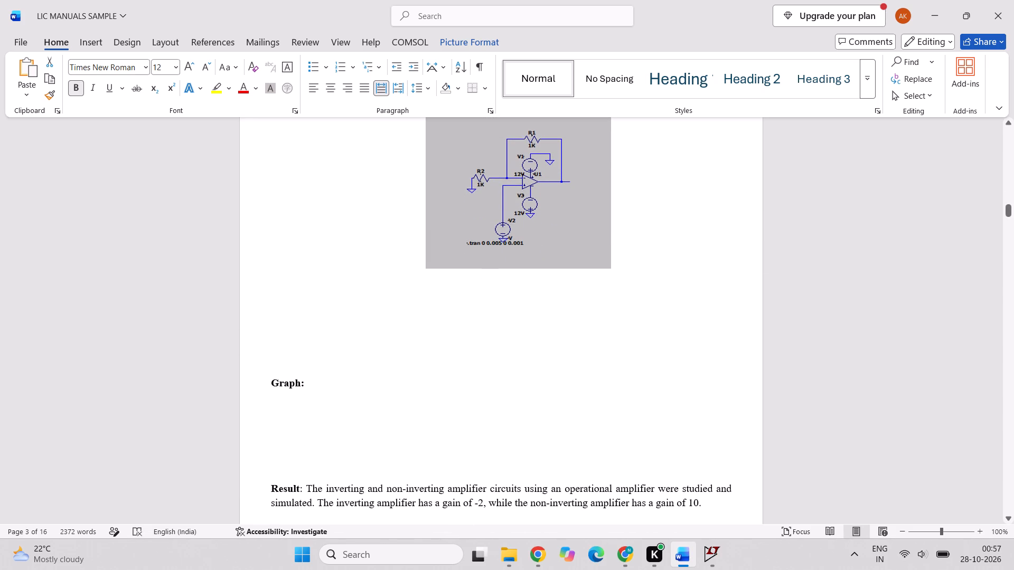
click(499, 286)
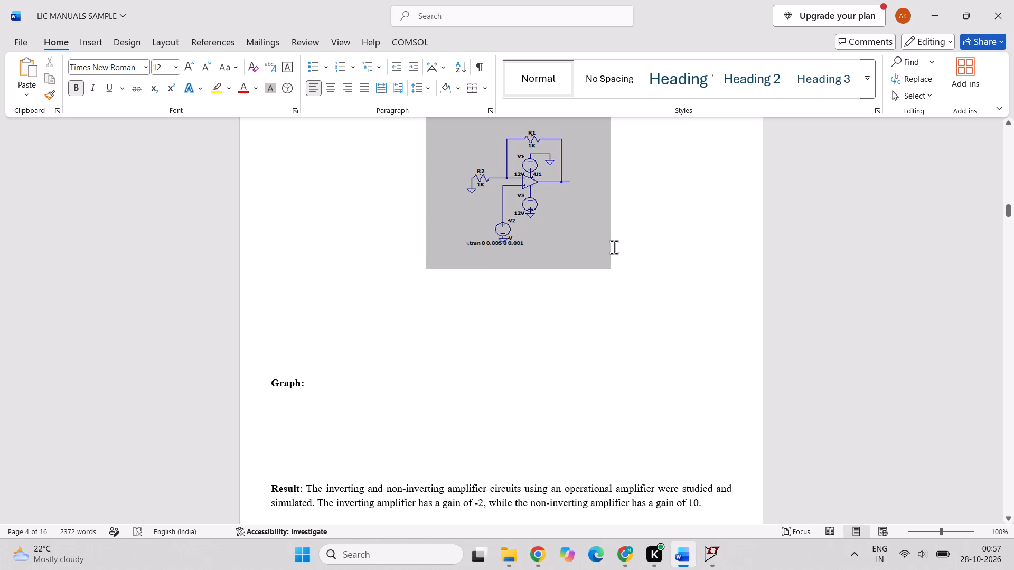
click(628, 255)
key(Return)
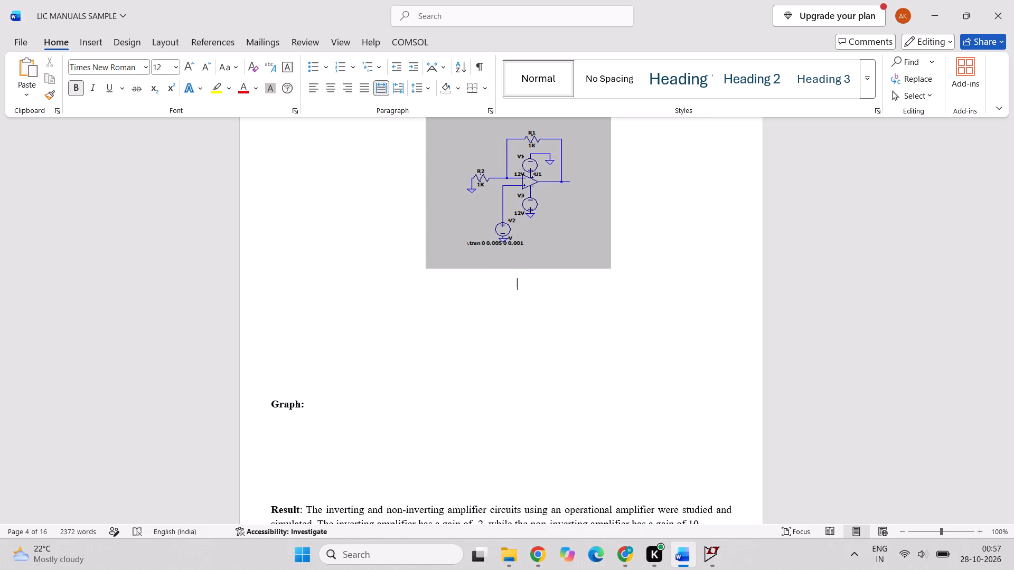
text(Non)
key(space)
key(BackSpace)
key(minus)
text(Inverting Opm)
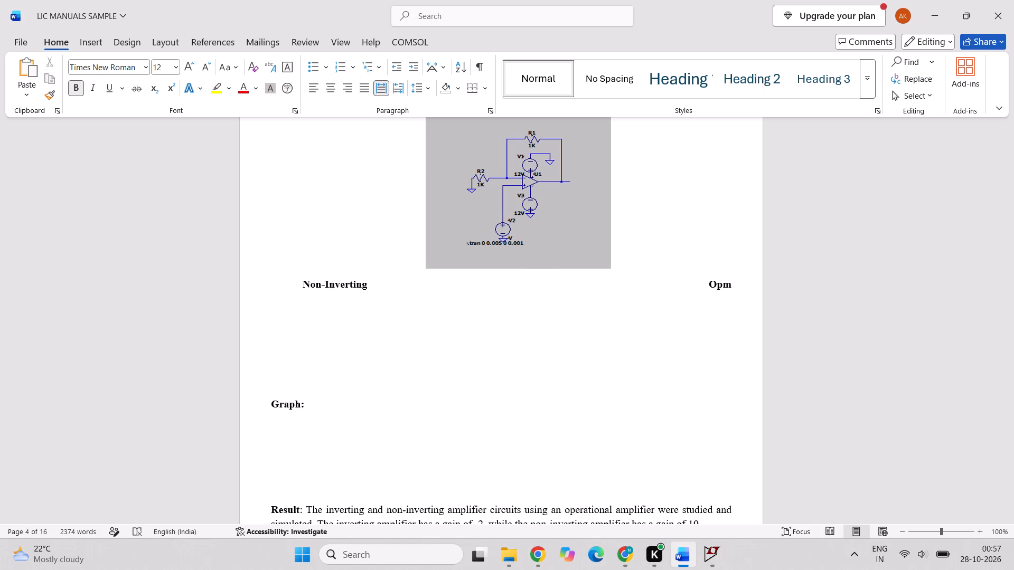
key(BackSpace)
text(amp)
Centre the "Non-Inverting Opamp" caption under its circuit picture.
drag(303, 286, 581, 295)
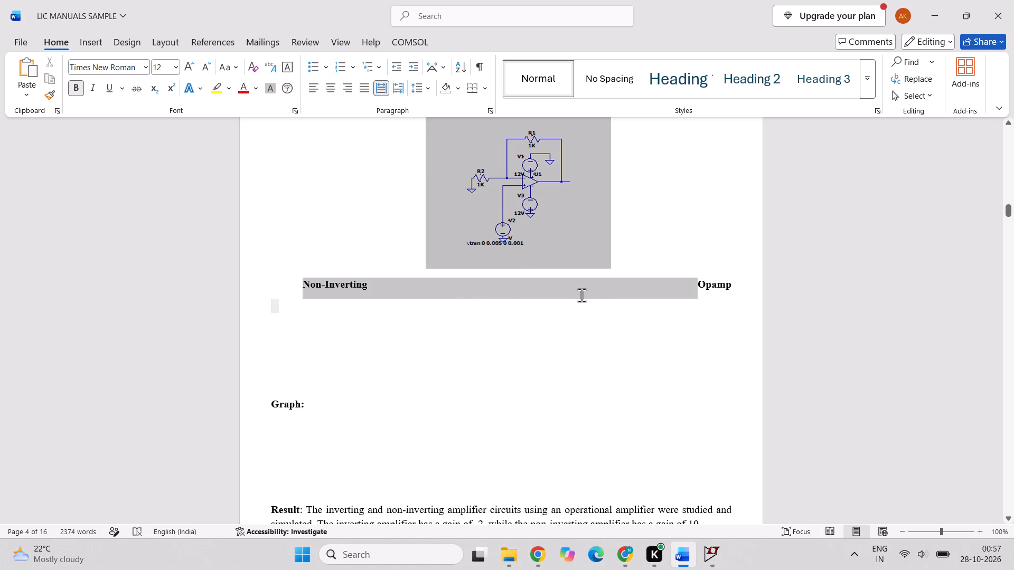
drag(581, 295, 777, 279)
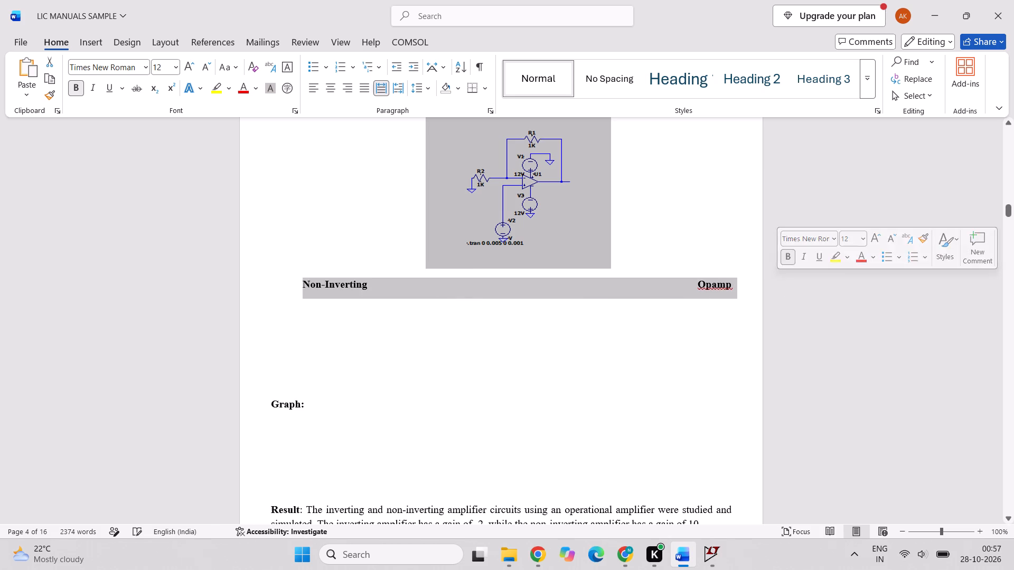
click(328, 89)
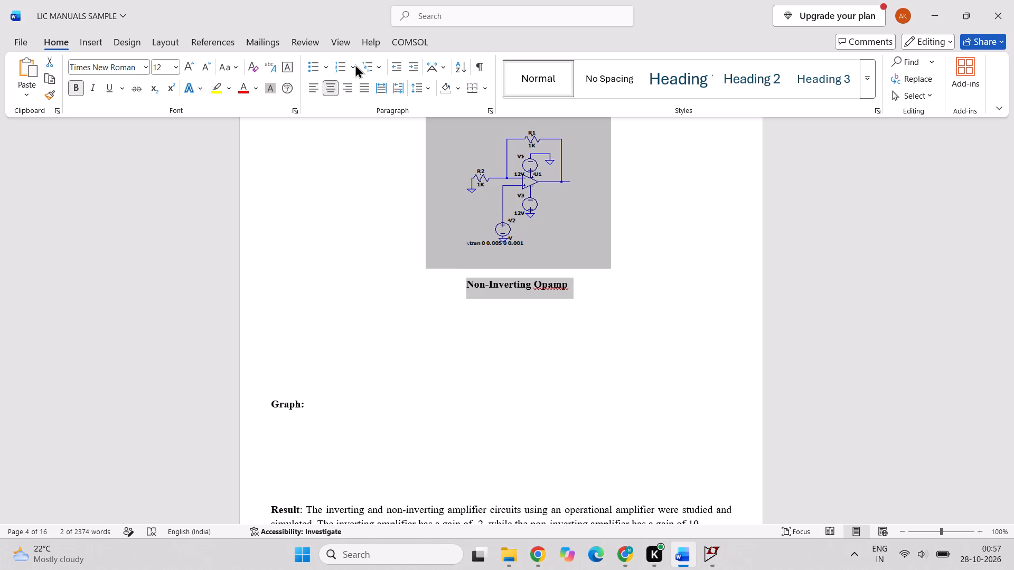
Apply the a) b) c) numbering format to the "Non-Inverting Opamp" caption.
click(353, 64)
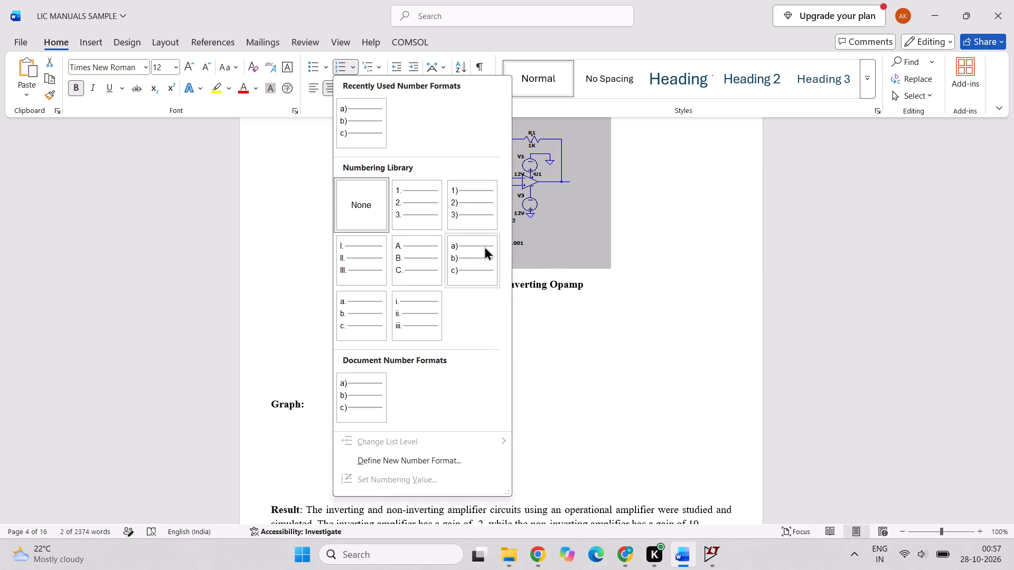
click(484, 246)
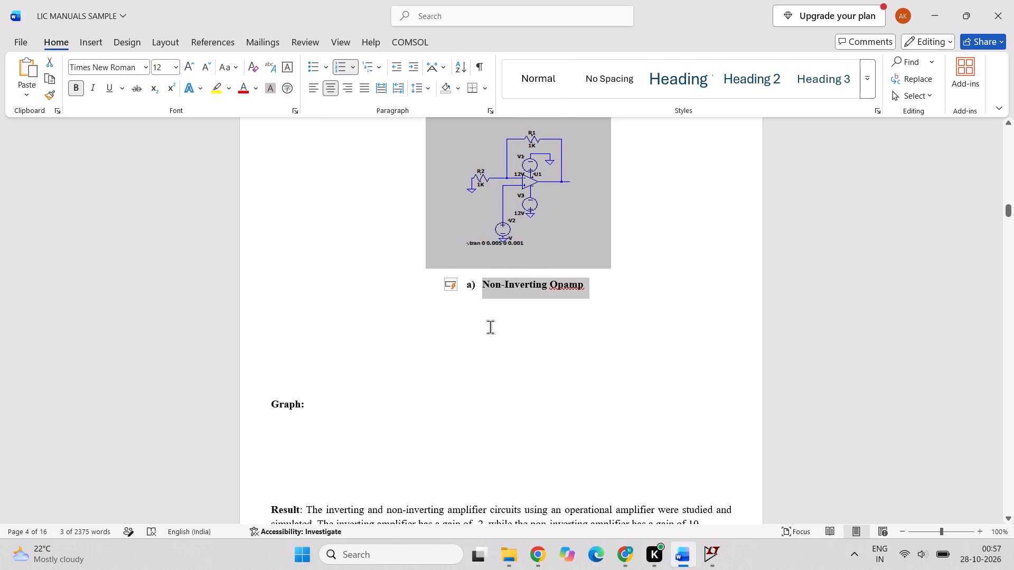
click(490, 328)
Hyphenate the word opamp in both circuit captions, giving "Non-Inverting Op-amp" and "Inverting op-amp".
scroll(617, 398, down, 1)
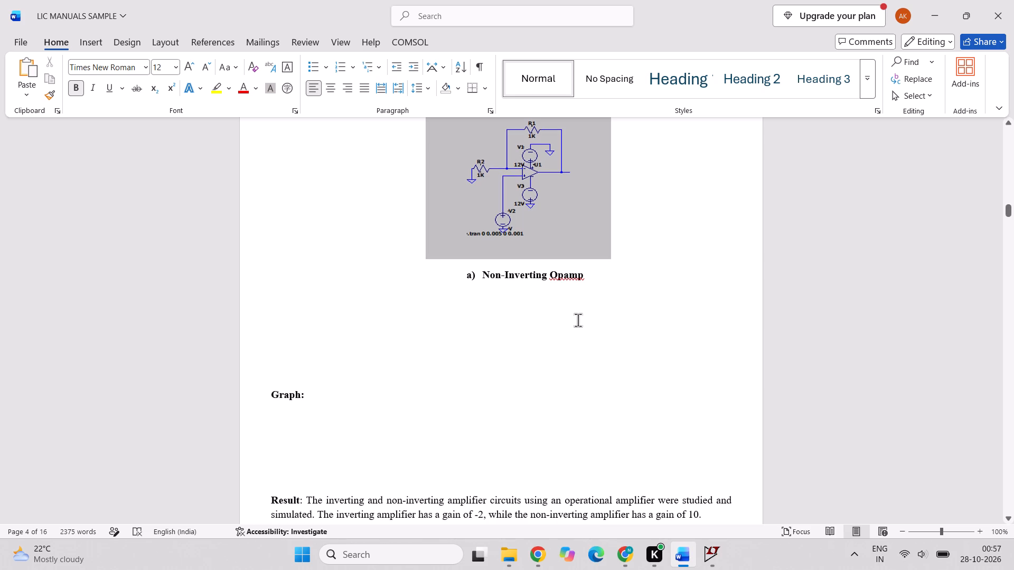
click(565, 273)
key(minus)
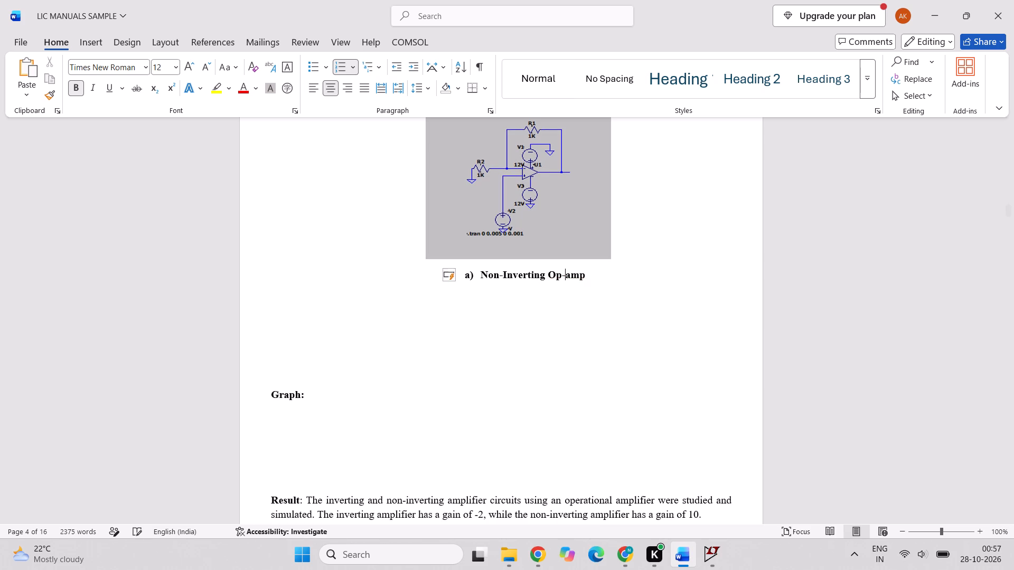
scroll(559, 258, up, 2)
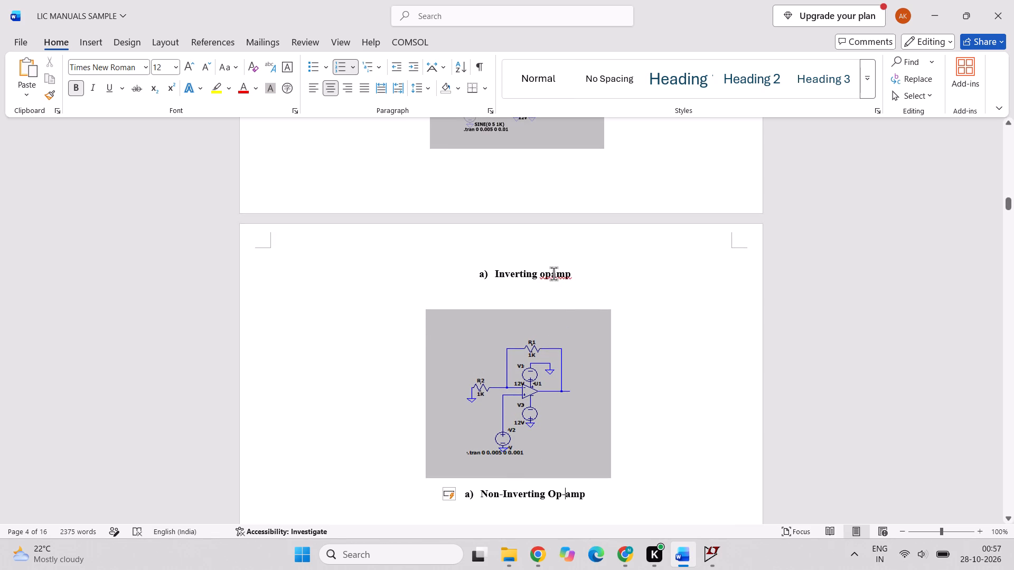
click(553, 273)
key(minus)
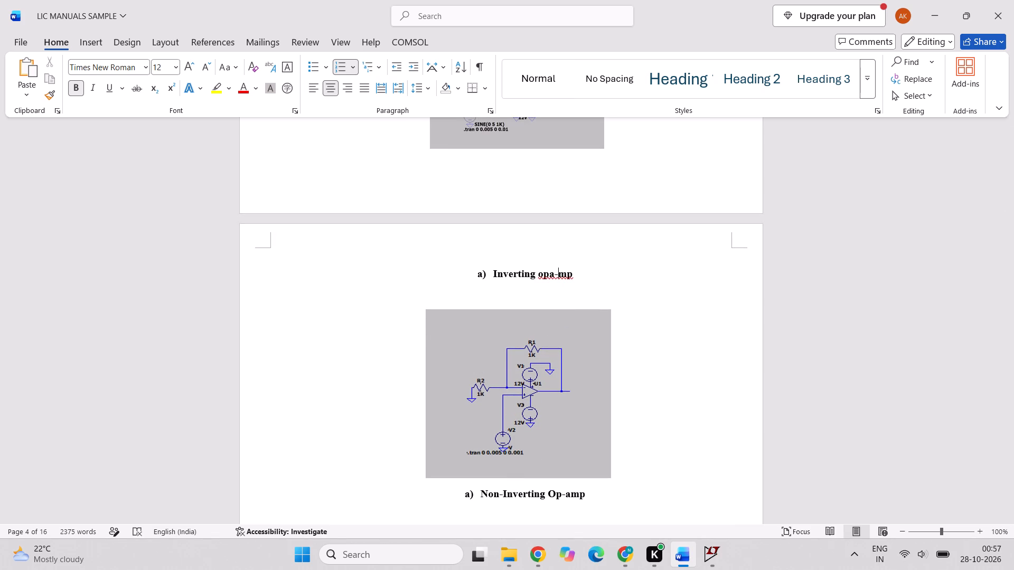
key(BackSpace)
key(Left)
key(minus)
Shrink the inverting amplifier's circuit picture slightly in height and width so its caption fits beneath it on the same page.
click(492, 173)
scroll(492, 173, up, 1)
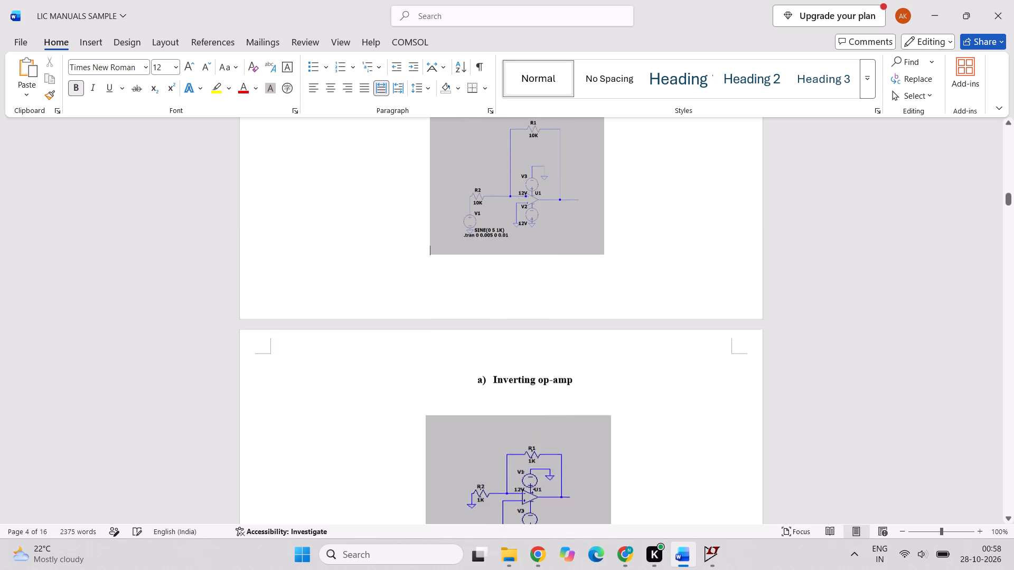
scroll(492, 173, up, 1)
click(517, 286)
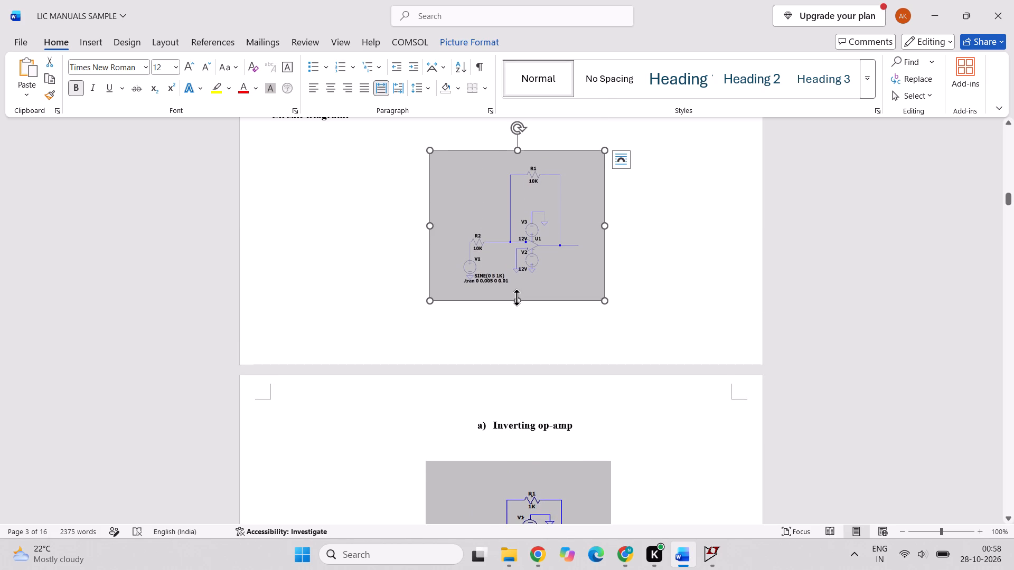
click(517, 297)
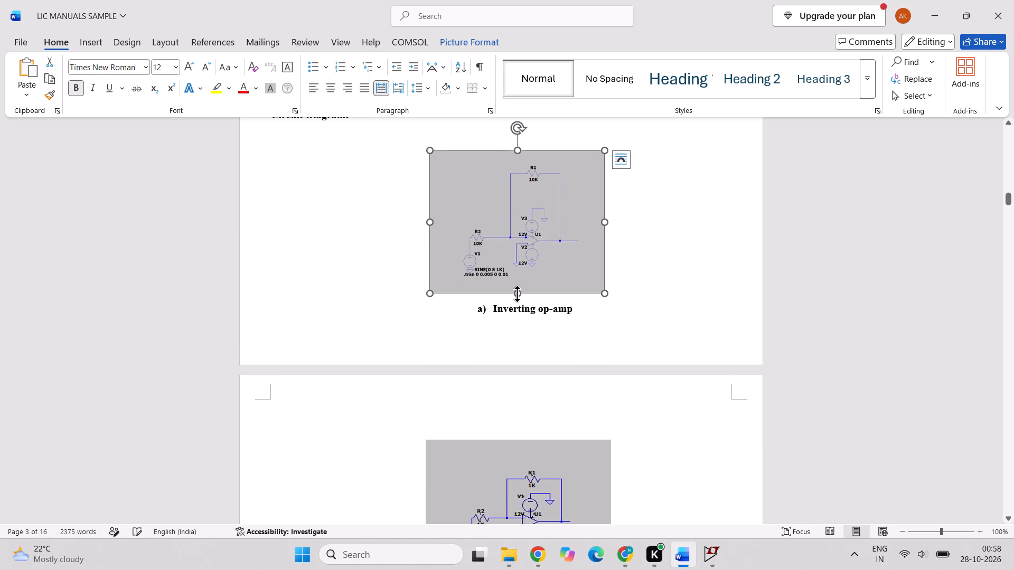
click(608, 225)
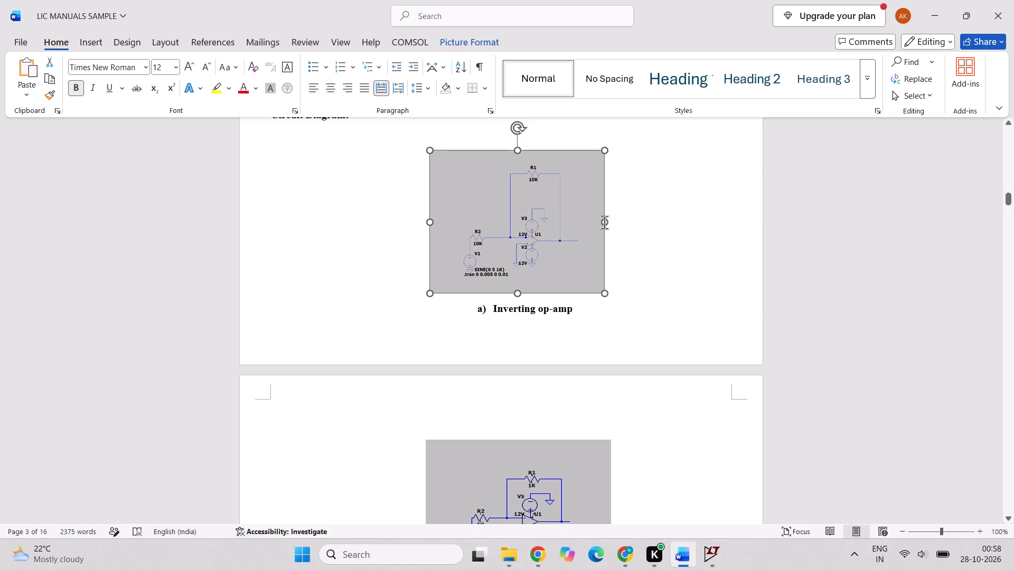
click(607, 225)
click(594, 225)
drag(605, 224, 600, 226)
click(642, 227)
Remove the blank lines between the "Non-Inverting Op-amp" caption and the "Graph:" heading, keeping the caption text complete.
scroll(642, 227, down, 1)
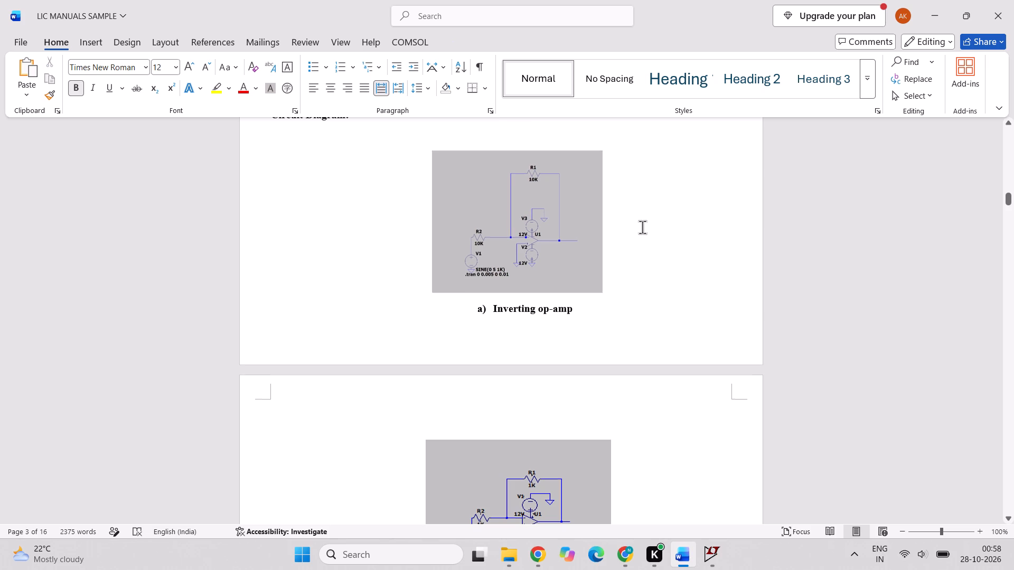
scroll(642, 227, down, 3)
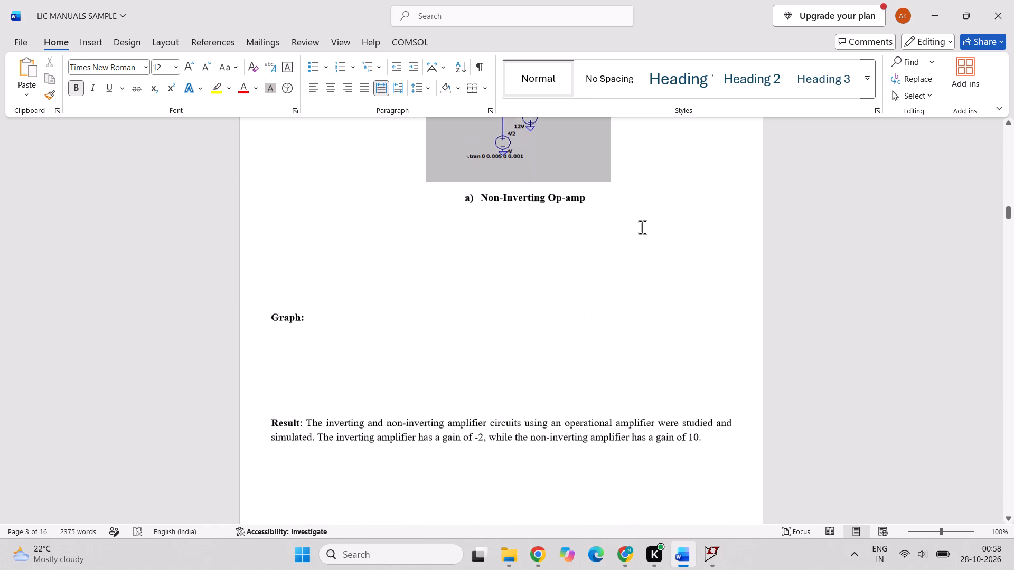
click(340, 264)
key(BackSpace)
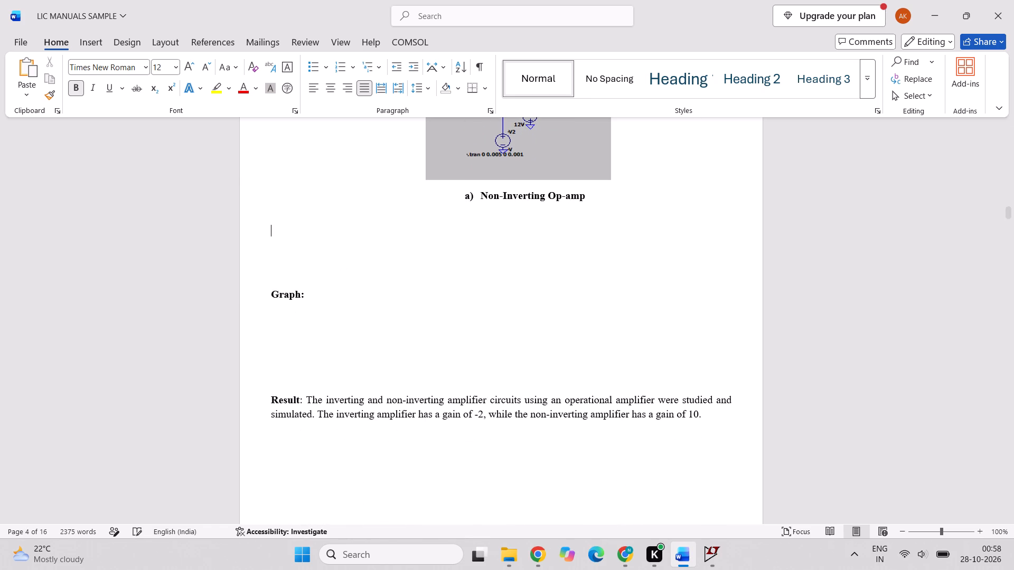
key(BackSpace)
key(BackSpace)
key(BackSpace)
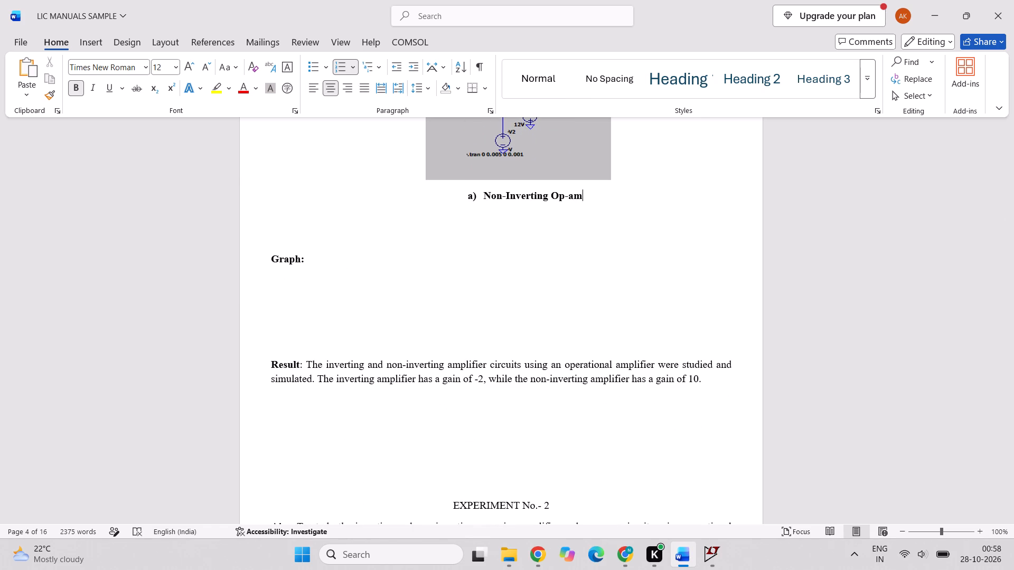
key(p)
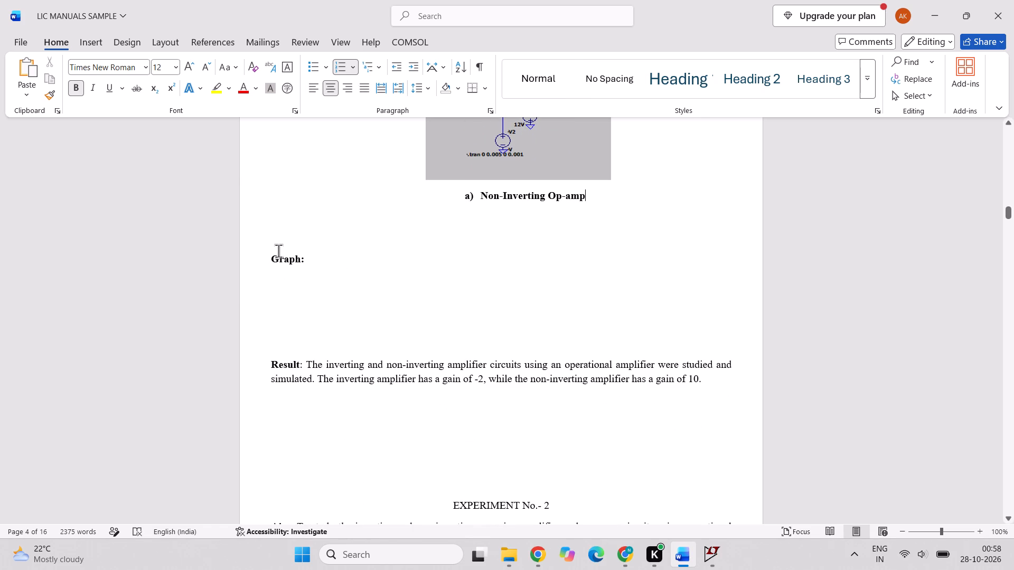
click(279, 251)
key(BackSpace)
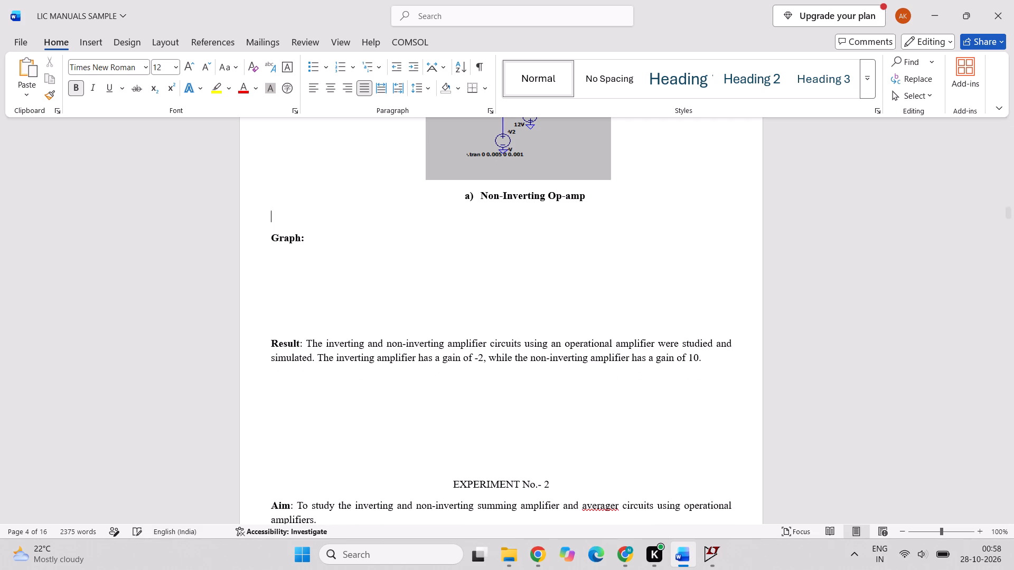
key(BackSpace)
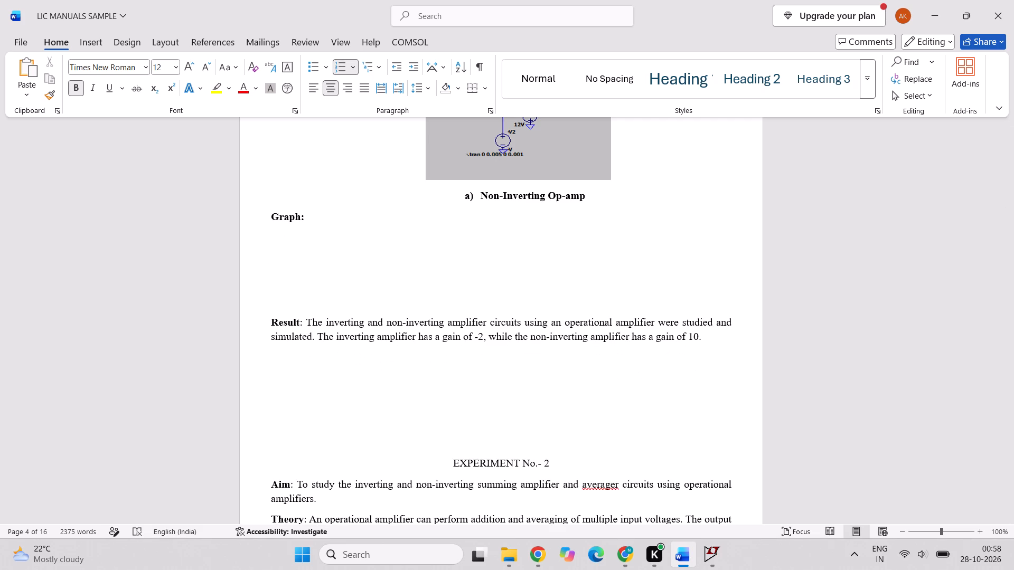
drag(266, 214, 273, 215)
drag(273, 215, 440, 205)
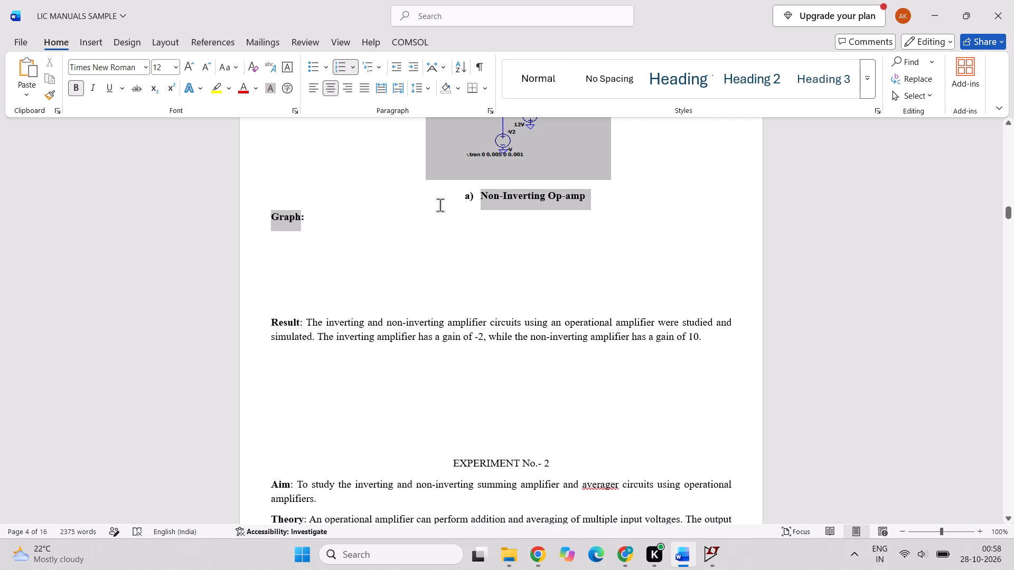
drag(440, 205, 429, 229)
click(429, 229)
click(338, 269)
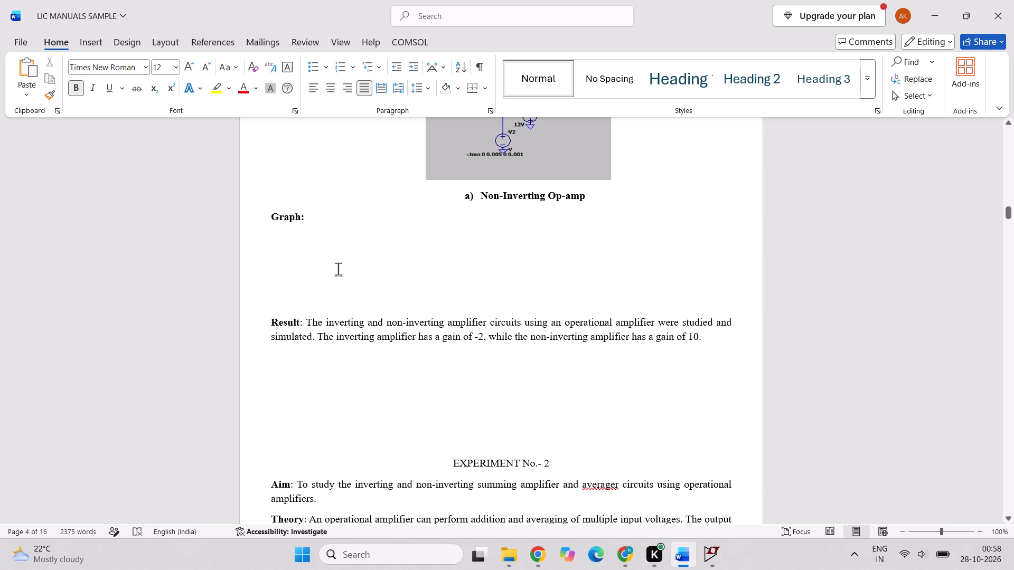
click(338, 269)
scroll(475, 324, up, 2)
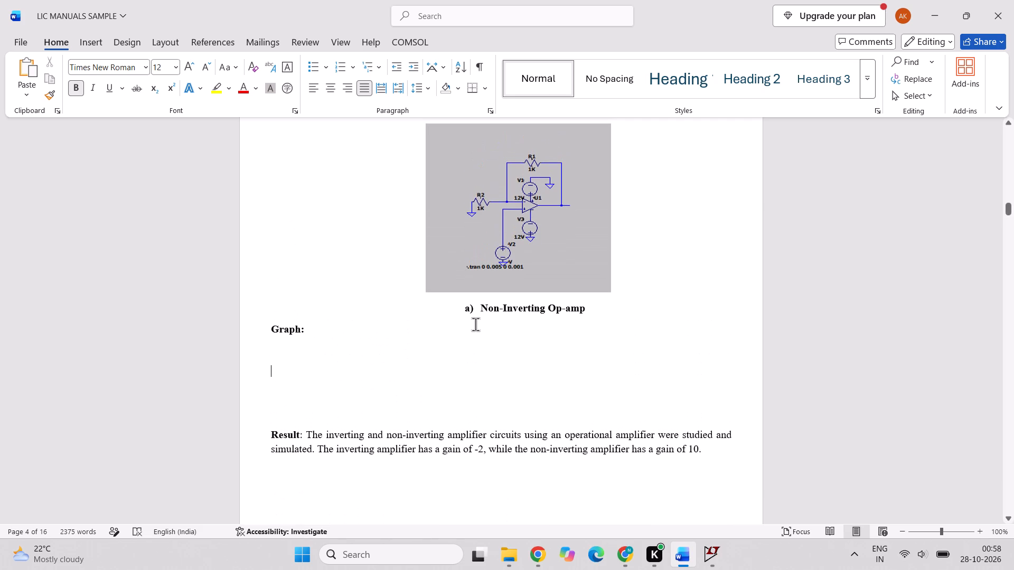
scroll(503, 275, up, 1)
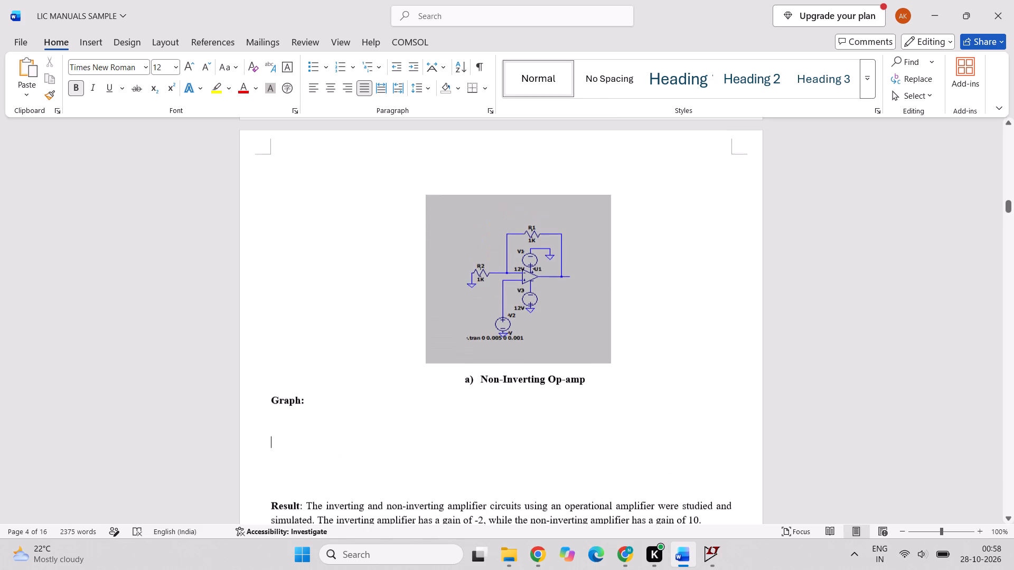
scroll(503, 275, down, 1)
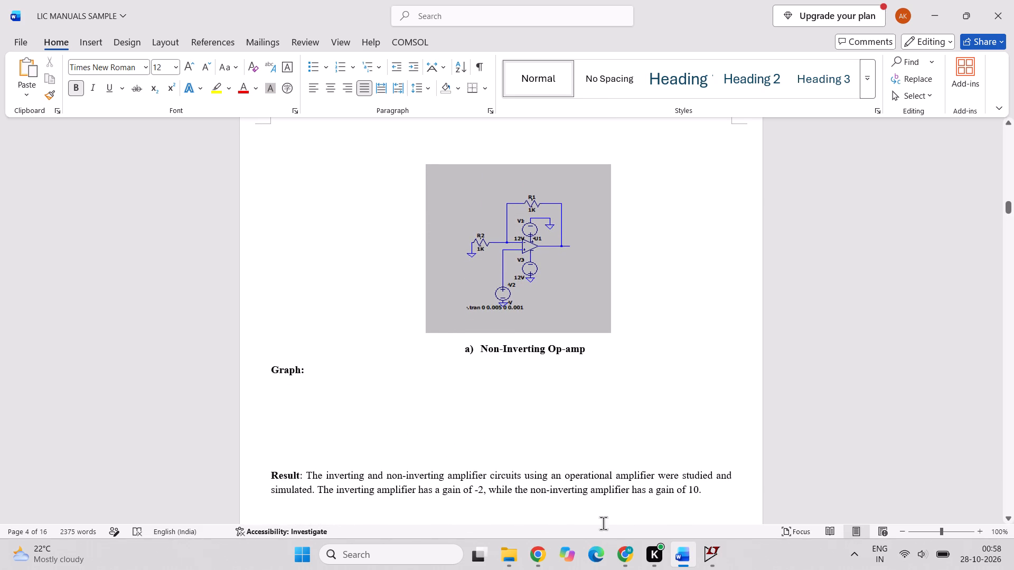
Switch to LTspice with the NON-INVERTING OPAMP schematic and its waveform plot.
click(728, 569)
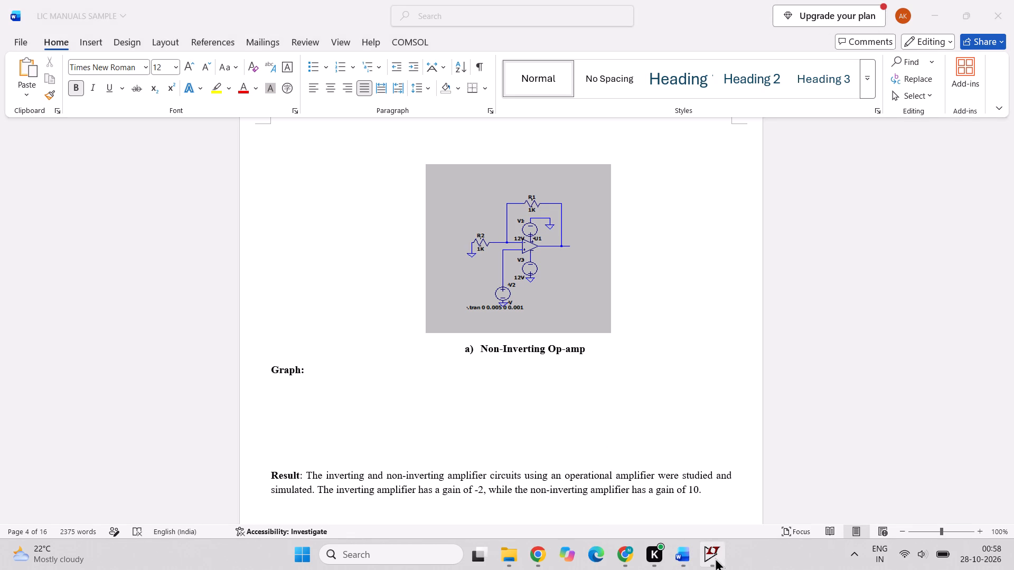
click(715, 558)
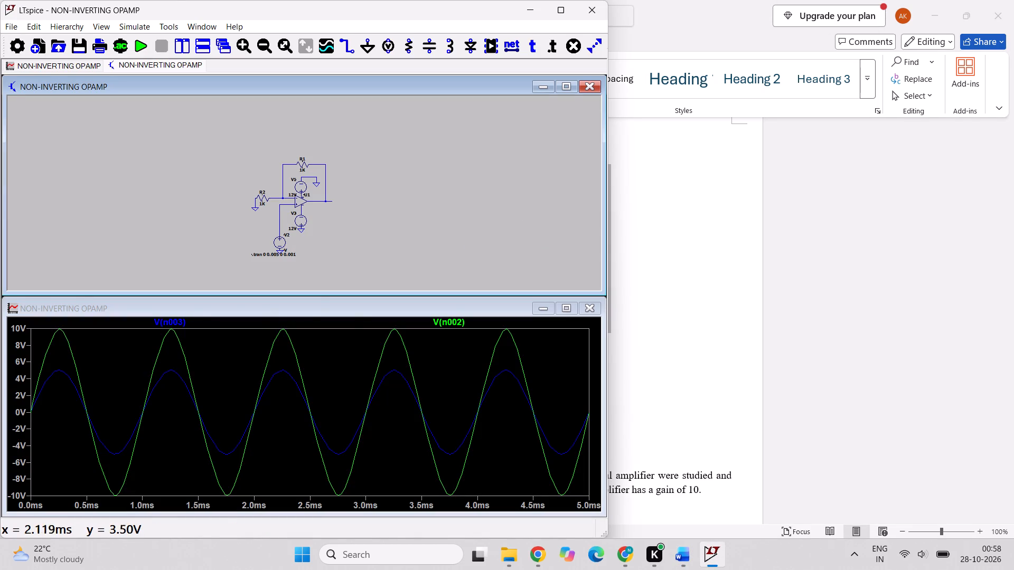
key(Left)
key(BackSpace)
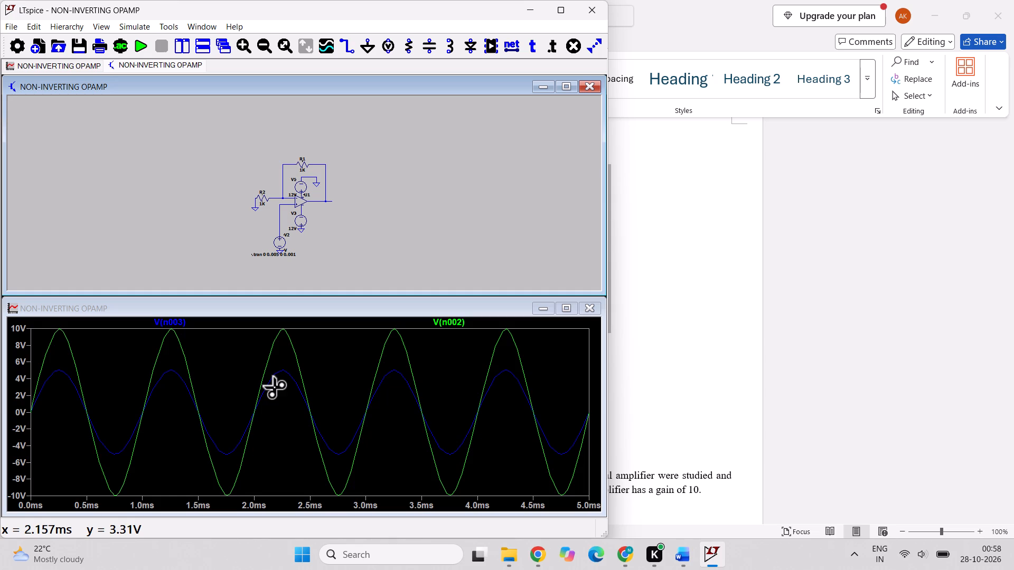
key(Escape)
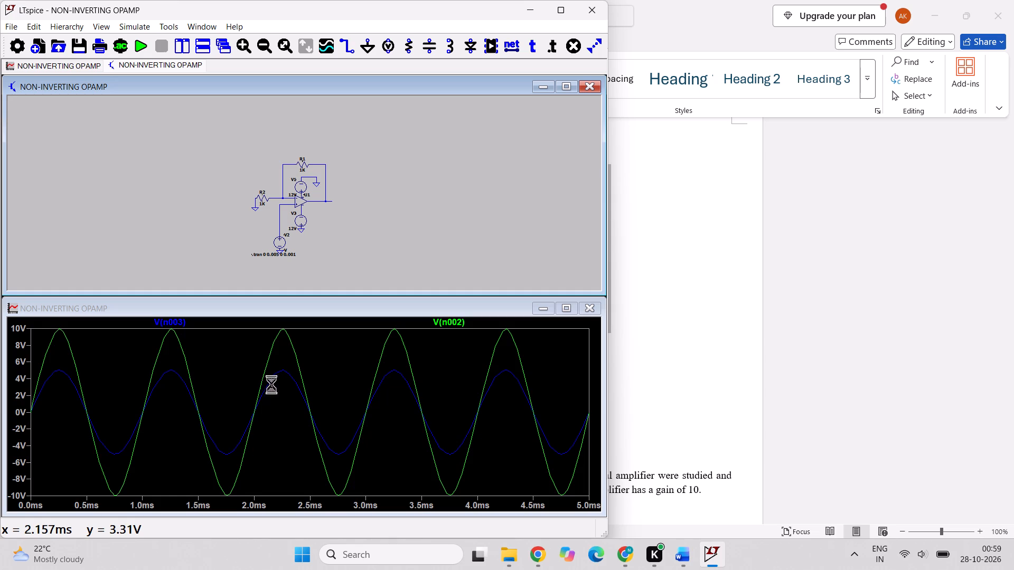
Plot only the amplifier's output node voltage V(n002) in the NON-INVERTING OPAMP waveform window.
click(271, 384)
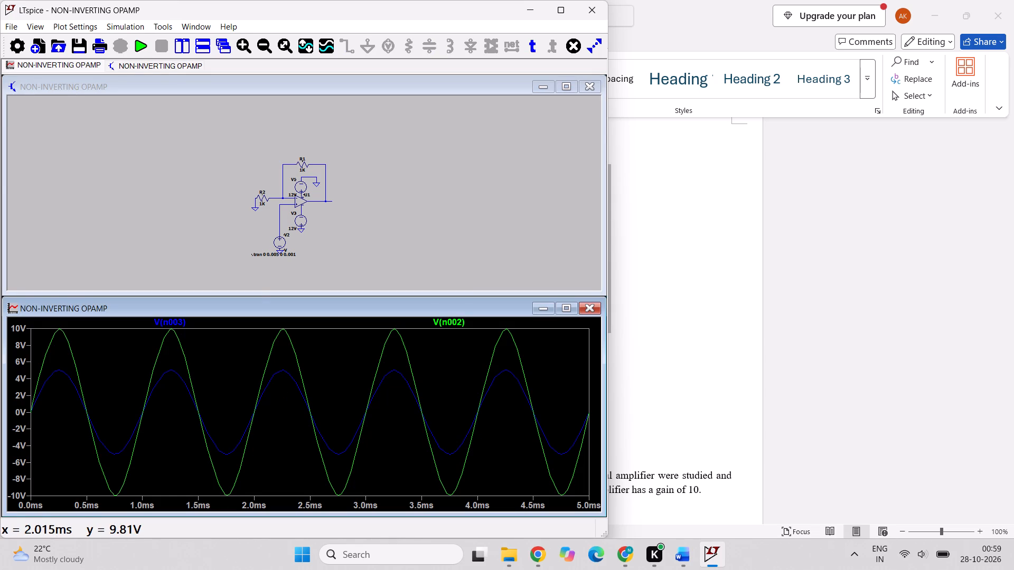
click(326, 202)
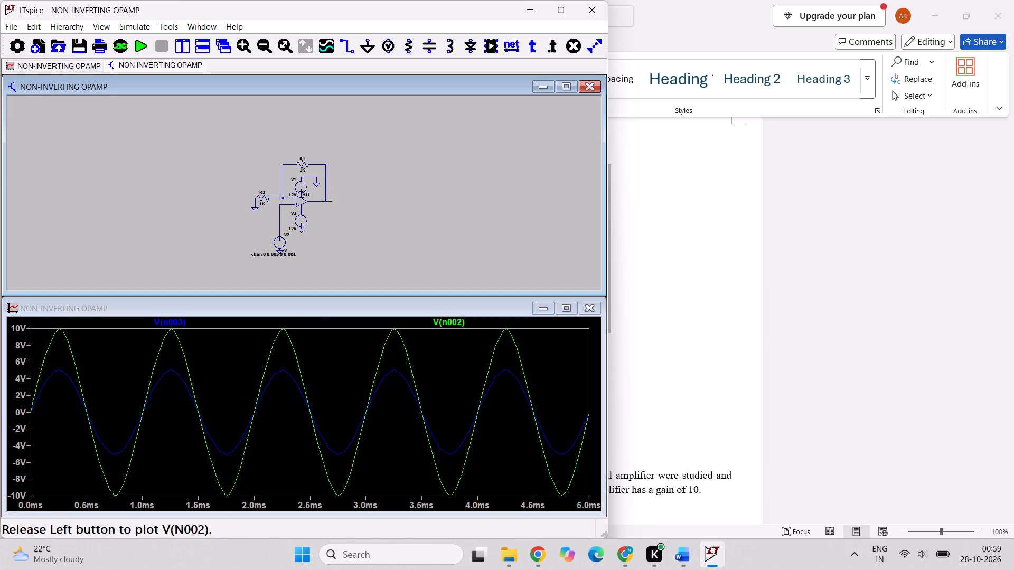
key(BackSpace)
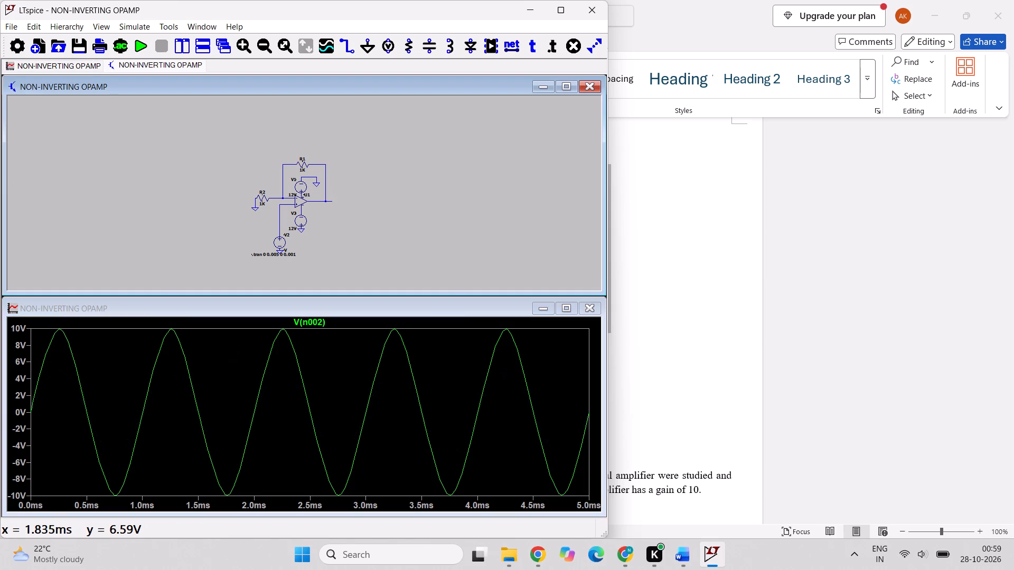
Take a screenshot of the V(n002) waveform plot cropped from 0 to about 3 ms, including both axes' labels.
key(BackSpace)
key(Escape)
key(Print)
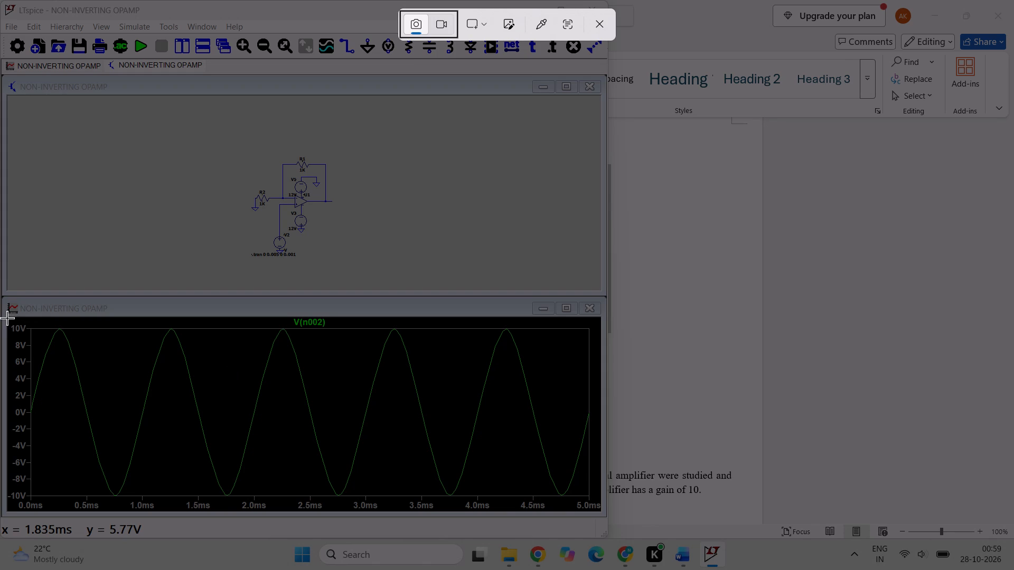
drag(7, 318, 271, 494)
scroll(209, 459, right, 1)
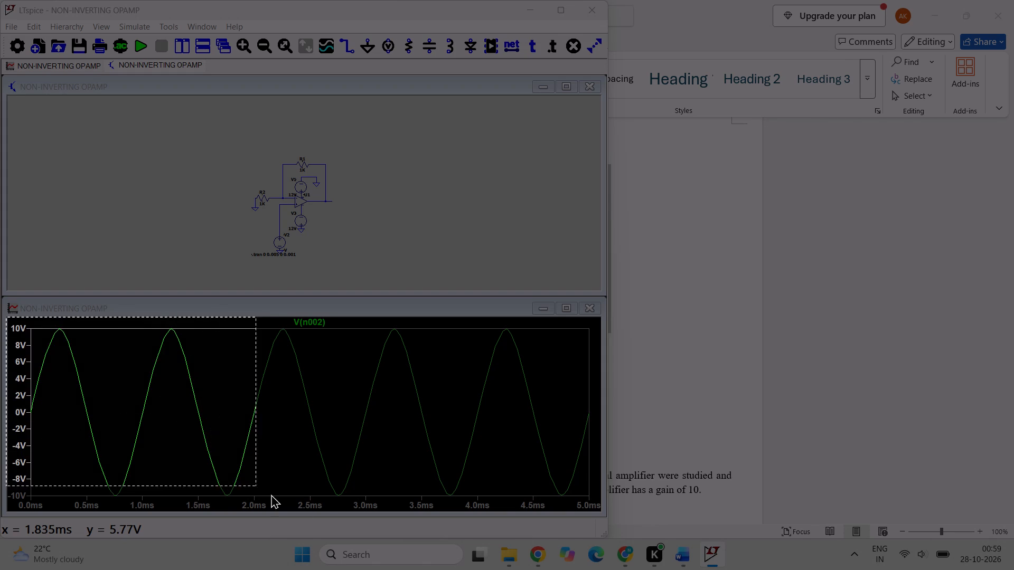
drag(271, 494, 410, 517)
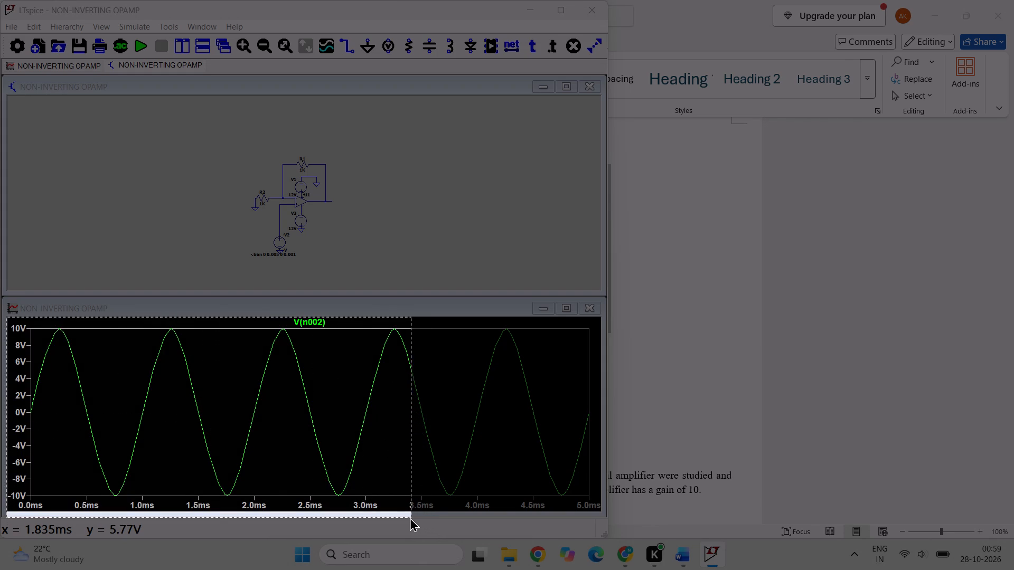
drag(410, 517, 531, 498)
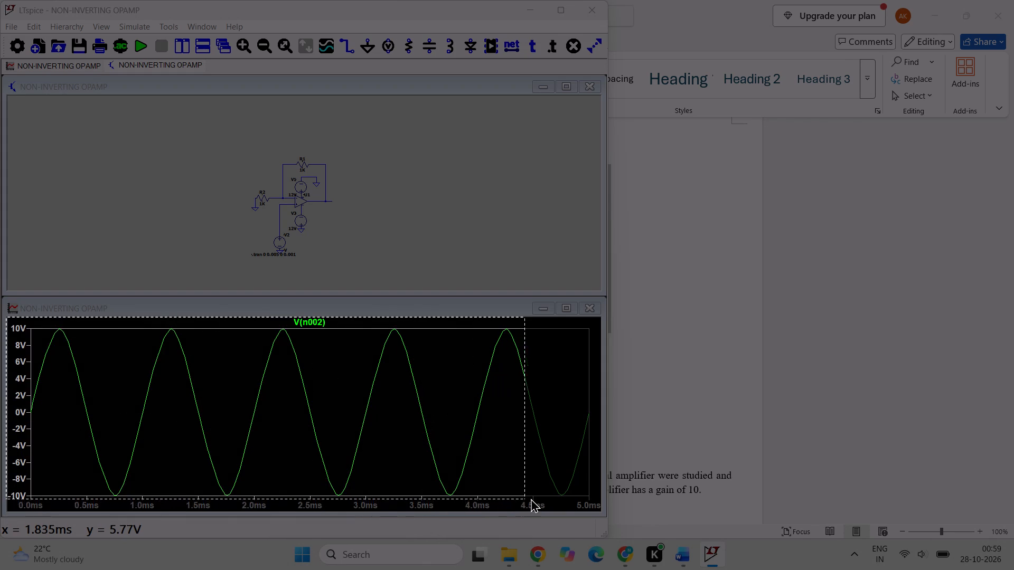
drag(531, 498, 493, 505)
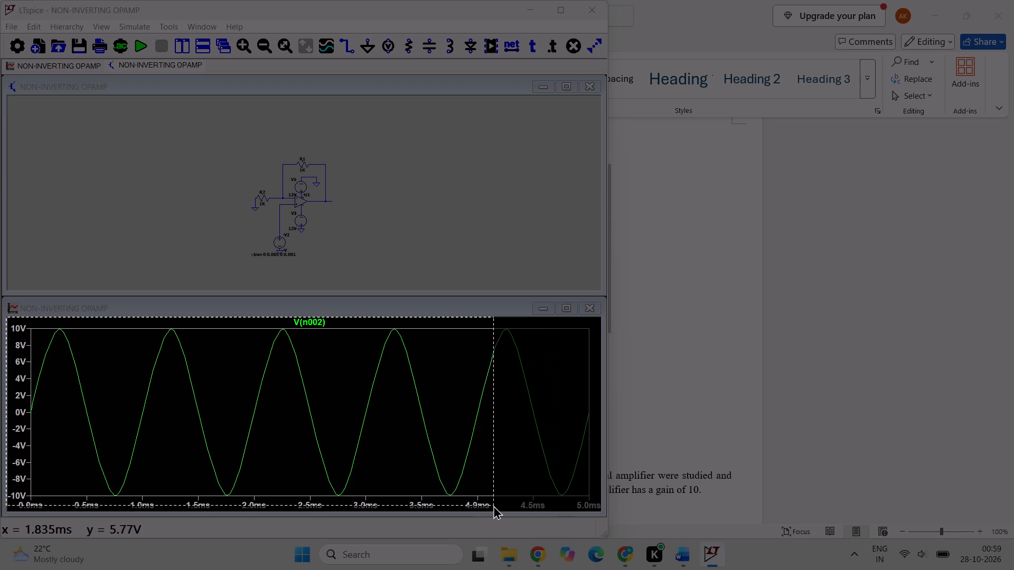
drag(493, 505, 478, 506)
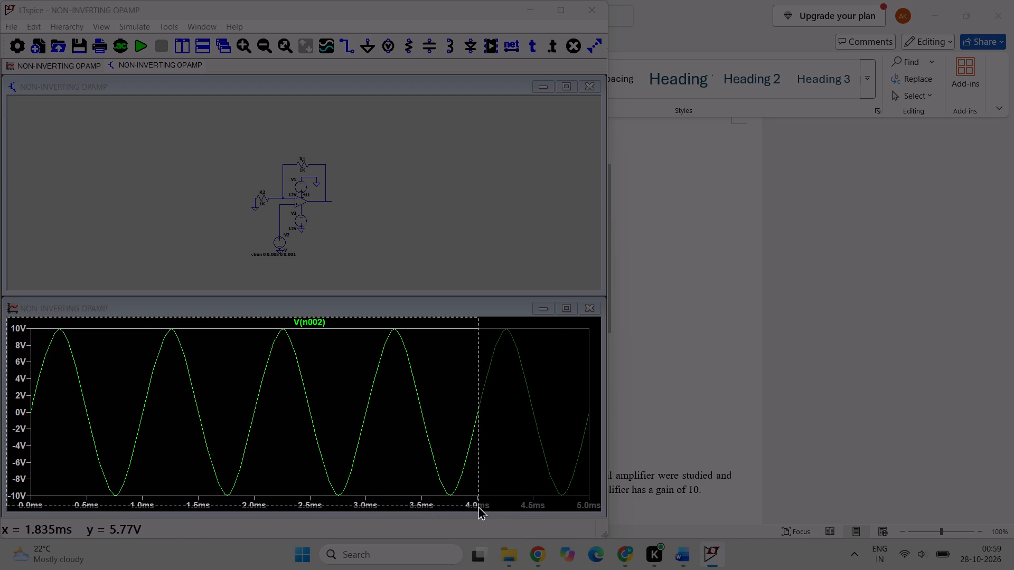
drag(478, 506, 395, 516)
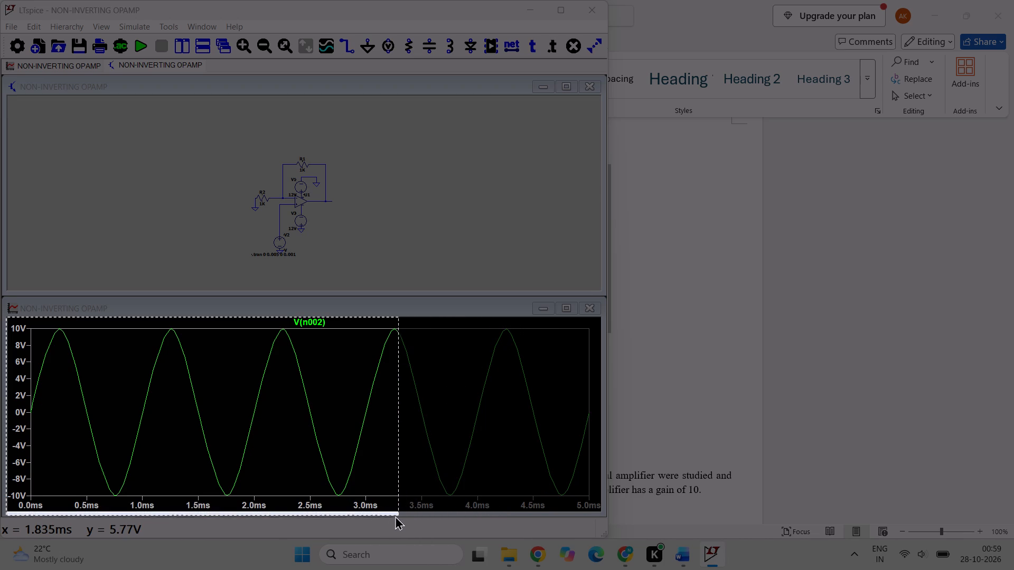
drag(395, 516, 375, 512)
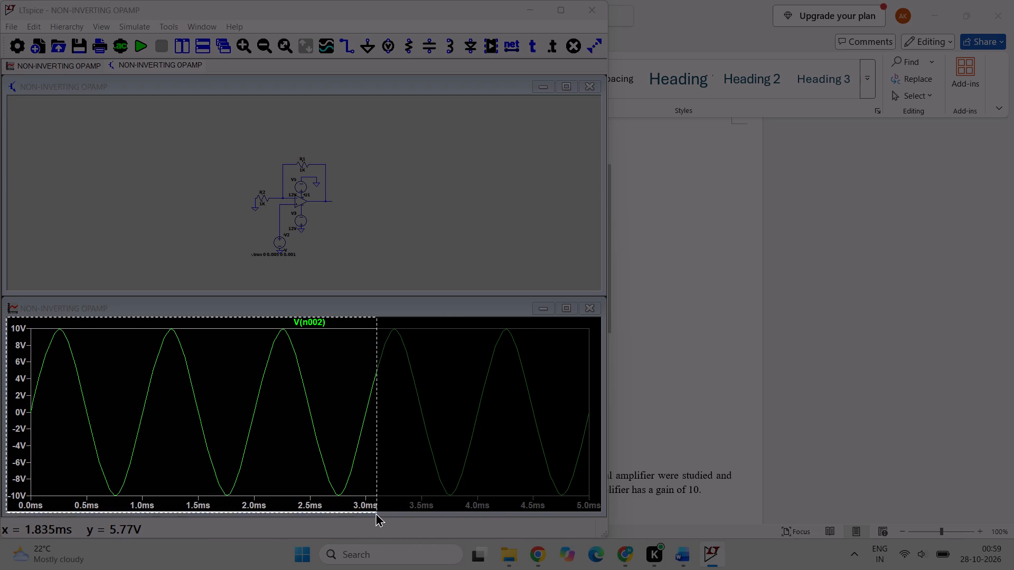
drag(375, 512, 368, 512)
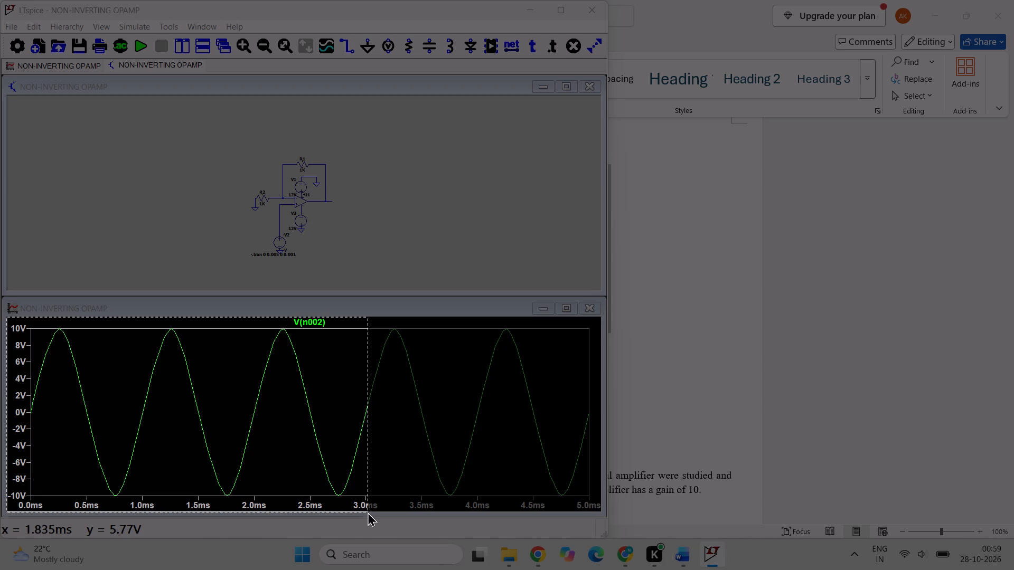
drag(368, 512, 367, 510)
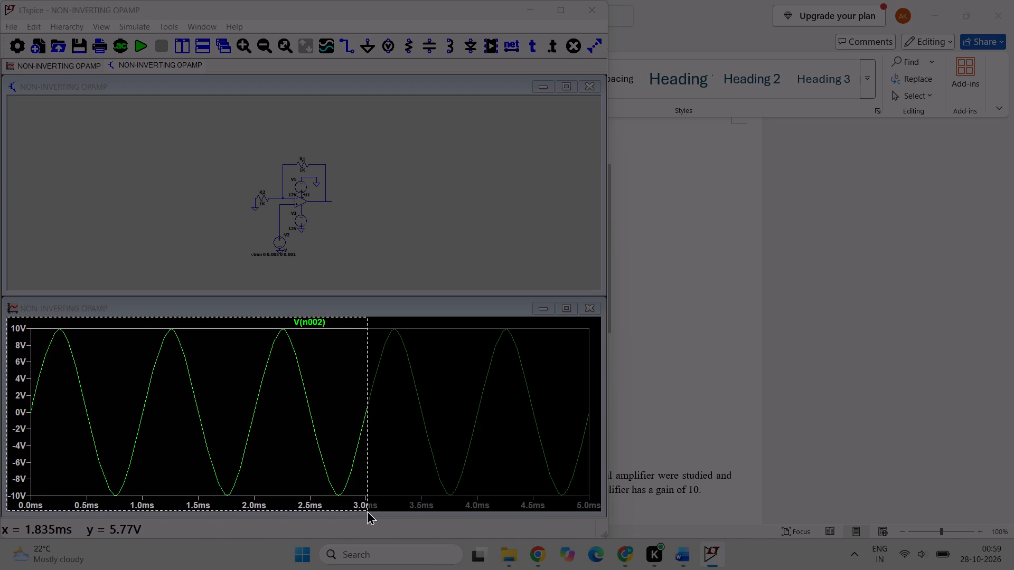
drag(367, 510, 371, 512)
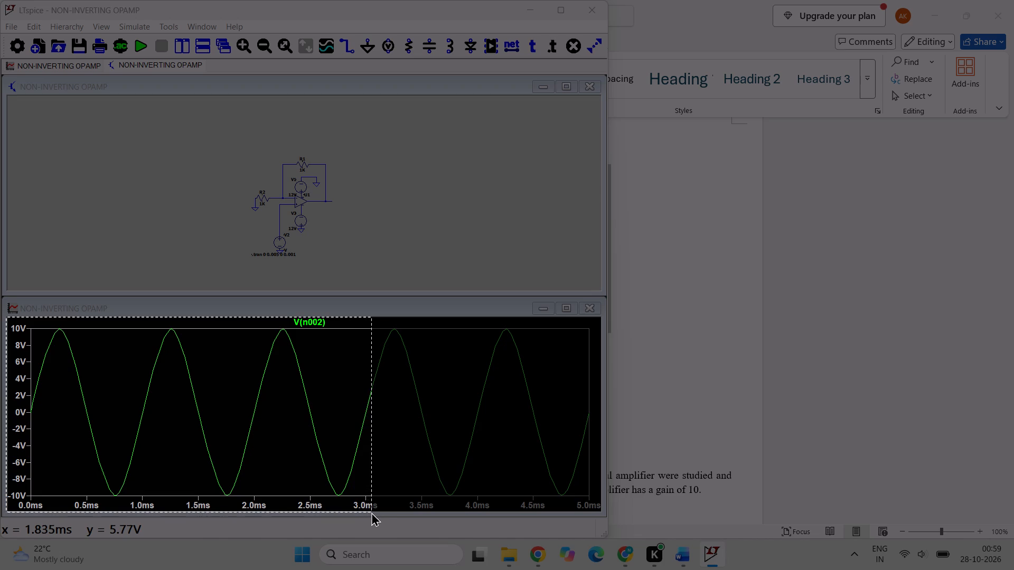
drag(371, 512, 370, 512)
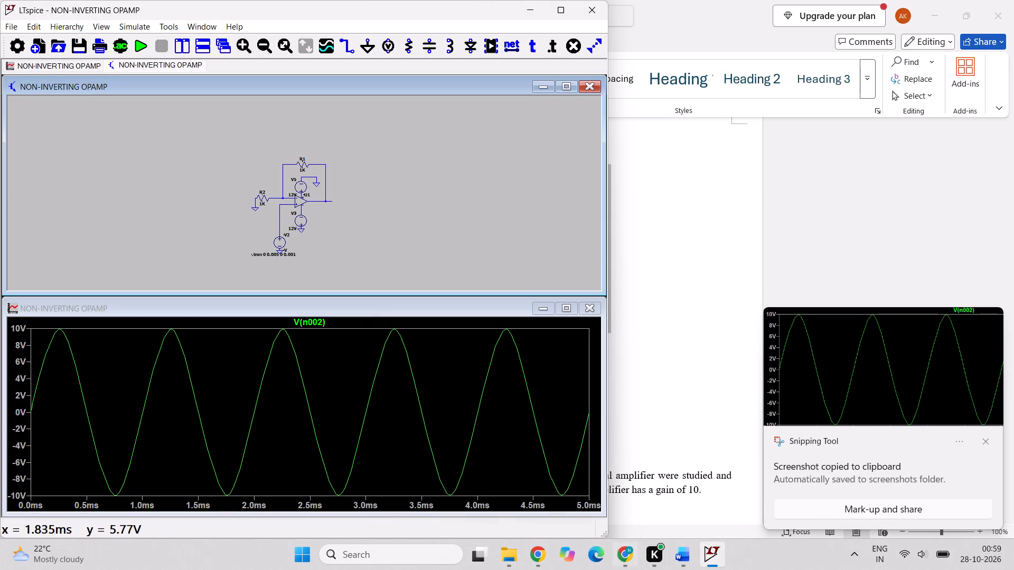
Switch to the LIC MANUALS SAMPLE document in Word and paste the waveform capture under the "Graph:" heading.
click(687, 555)
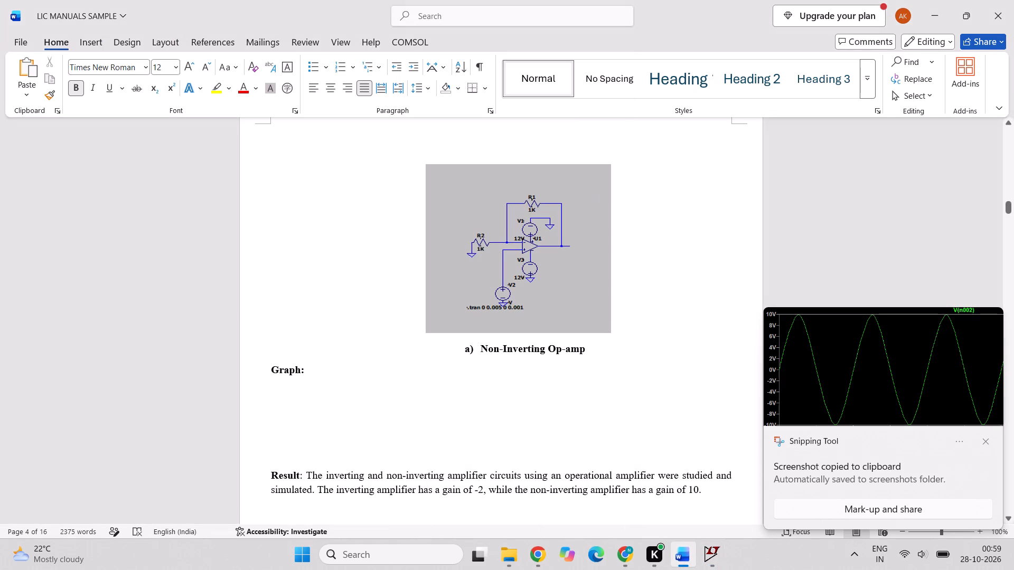
key(ctrl+v)
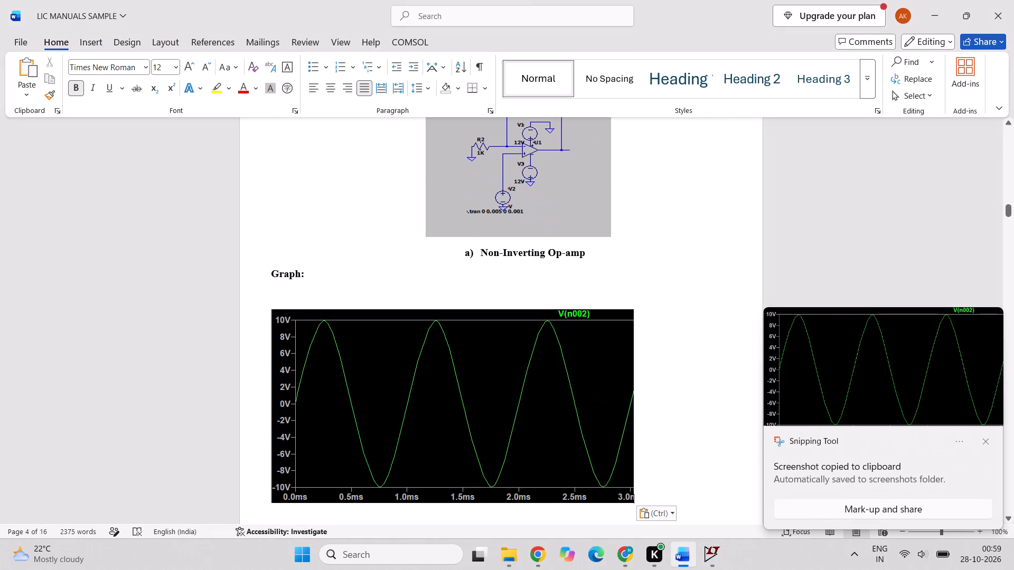
Write the caption "Output of Non-Inverting Op-amp" on the line below the pasted waveform picture.
scroll(367, 429, down, 1)
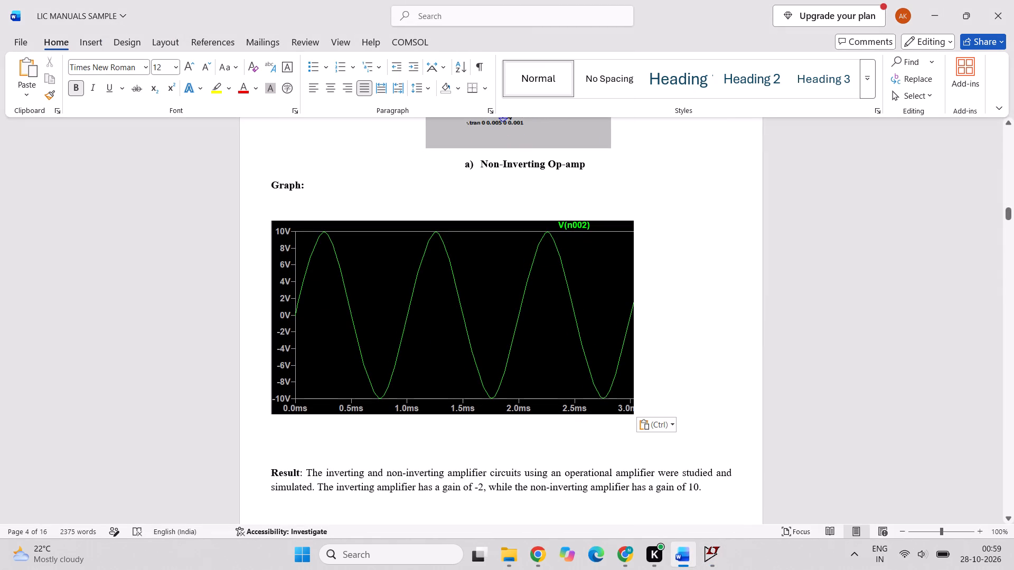
click(411, 441)
text(Non)
key(minus)
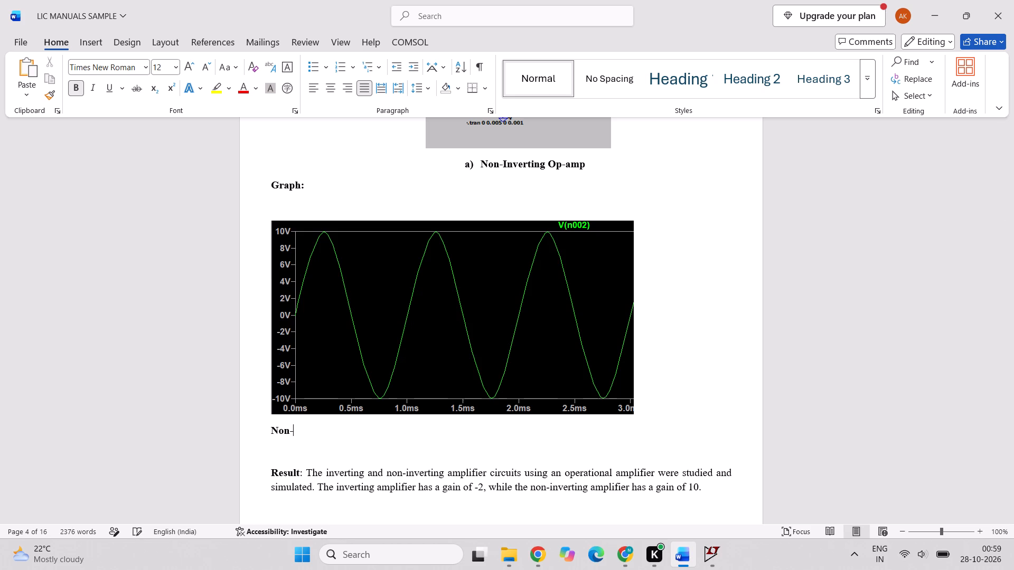
text(Inverting)
key(space)
text(Op)
text(-amp)
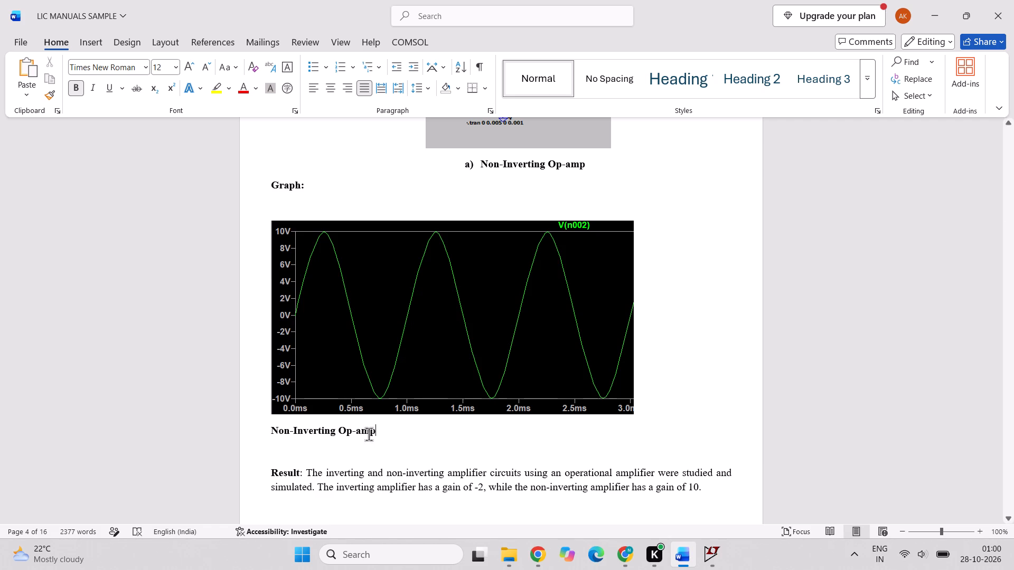
click(268, 430)
key(space)
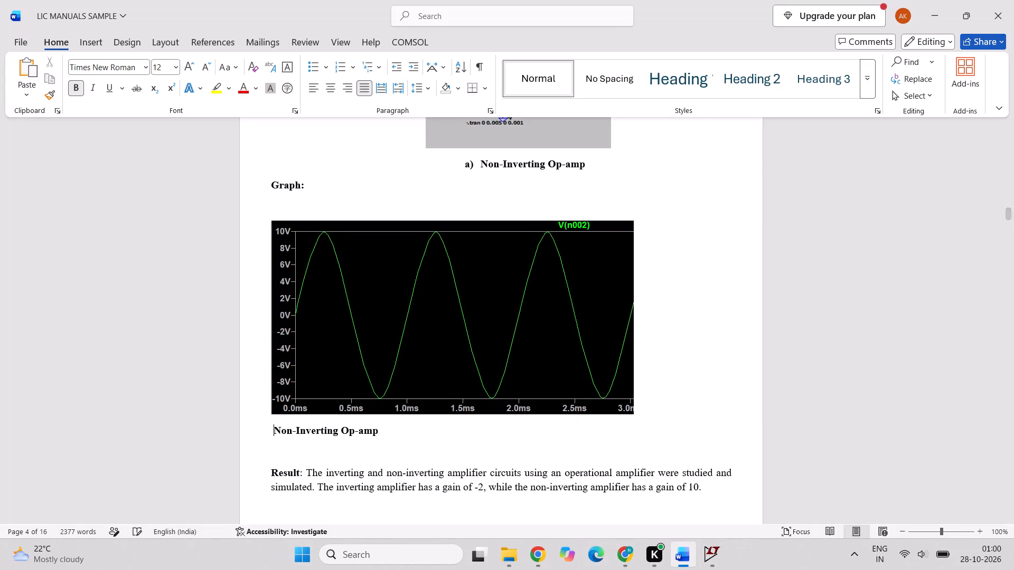
text(Output)
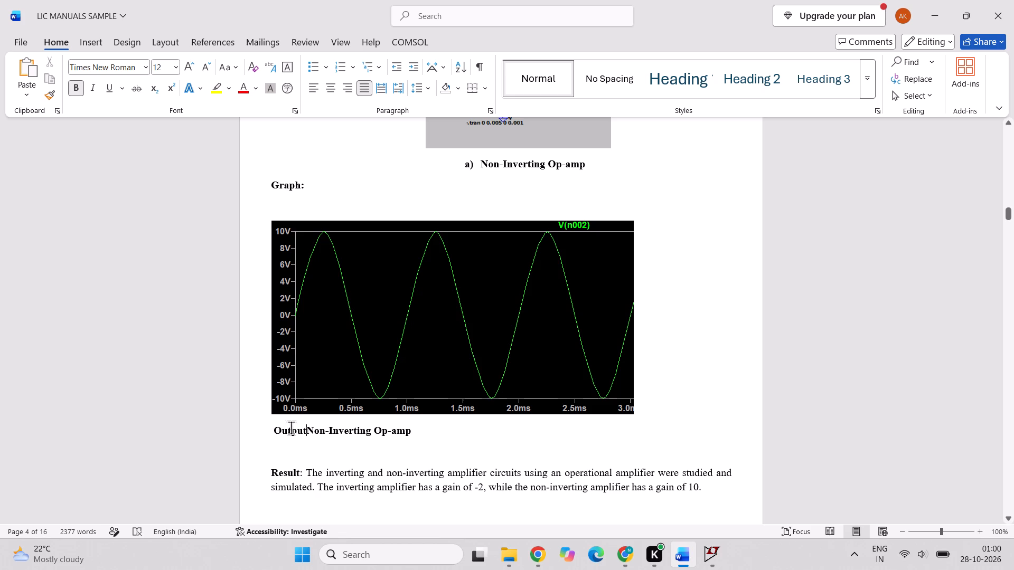
key(space)
text(of)
key(space)
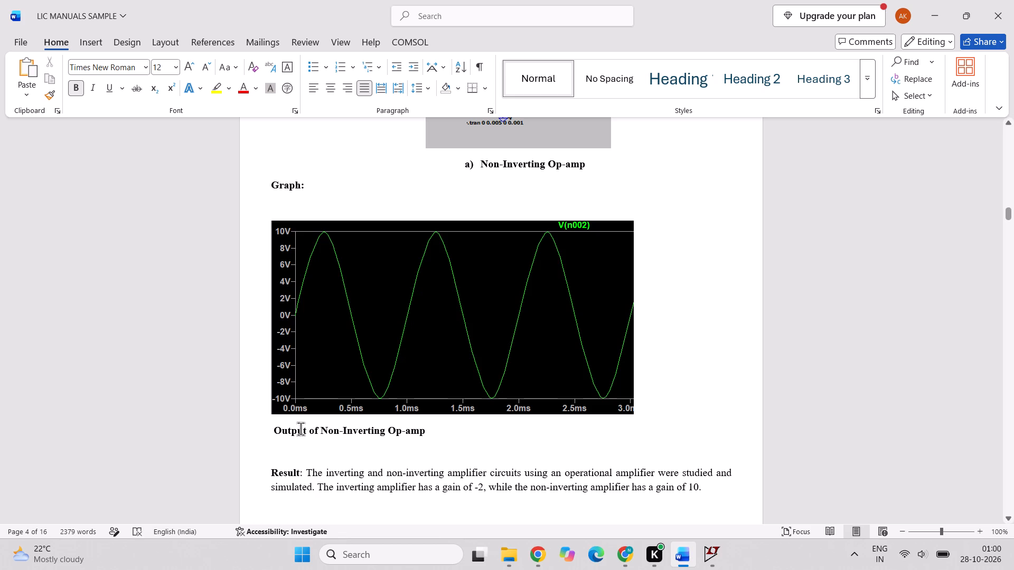
Center the "Output of Non-Inverting Op-amp" caption.
drag(271, 429, 433, 424)
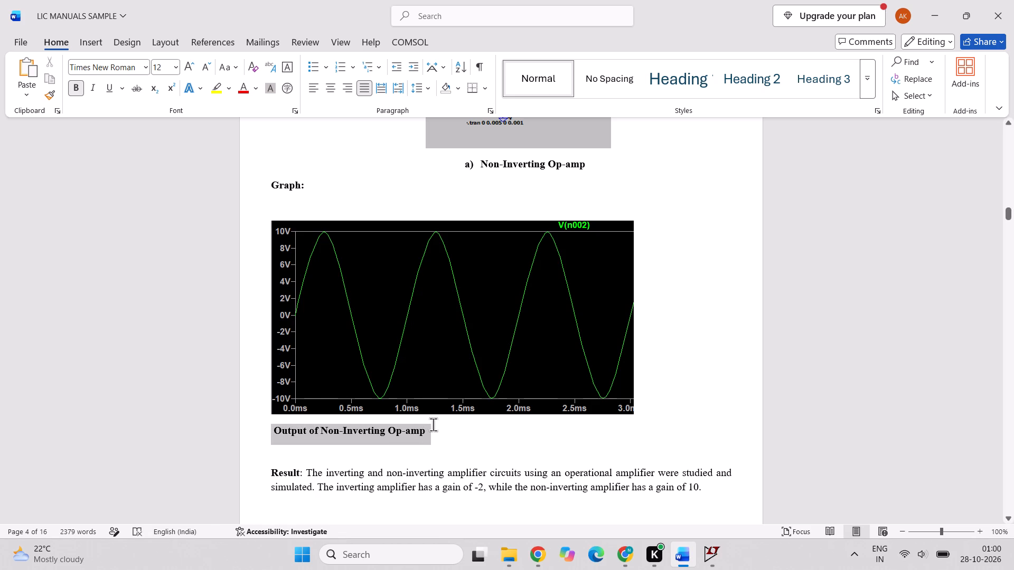
drag(433, 424, 434, 424)
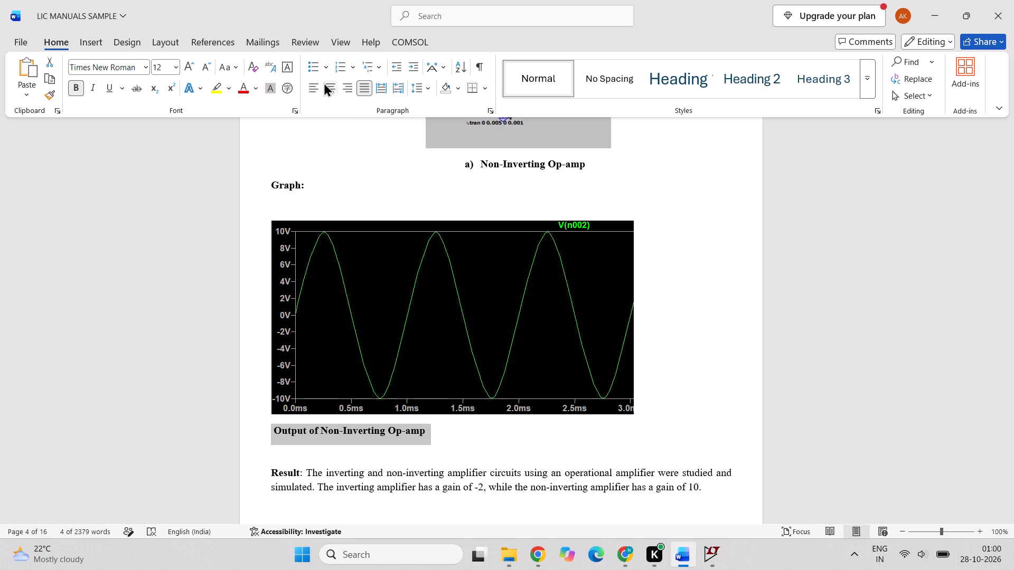
click(324, 82)
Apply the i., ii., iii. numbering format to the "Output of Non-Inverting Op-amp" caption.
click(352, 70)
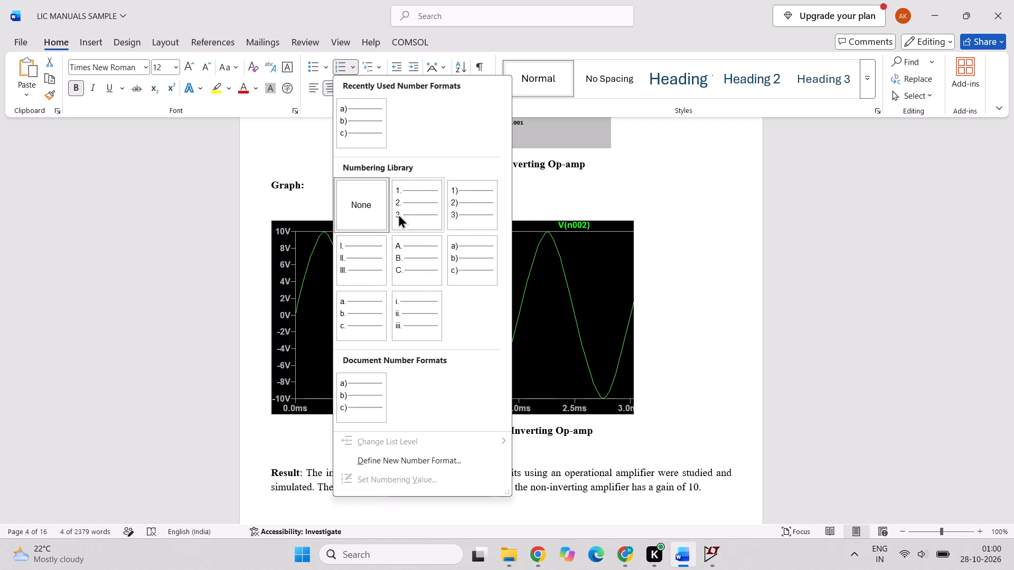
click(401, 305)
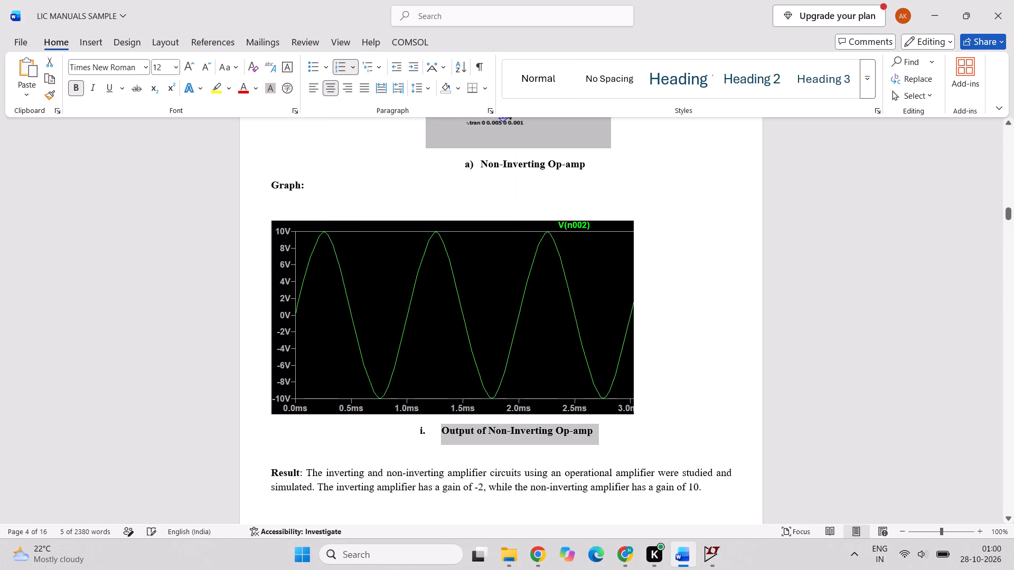
Relabel the circuit caption "Non-Inverting Op-amp" above the Graph heading as item b).
click(472, 160)
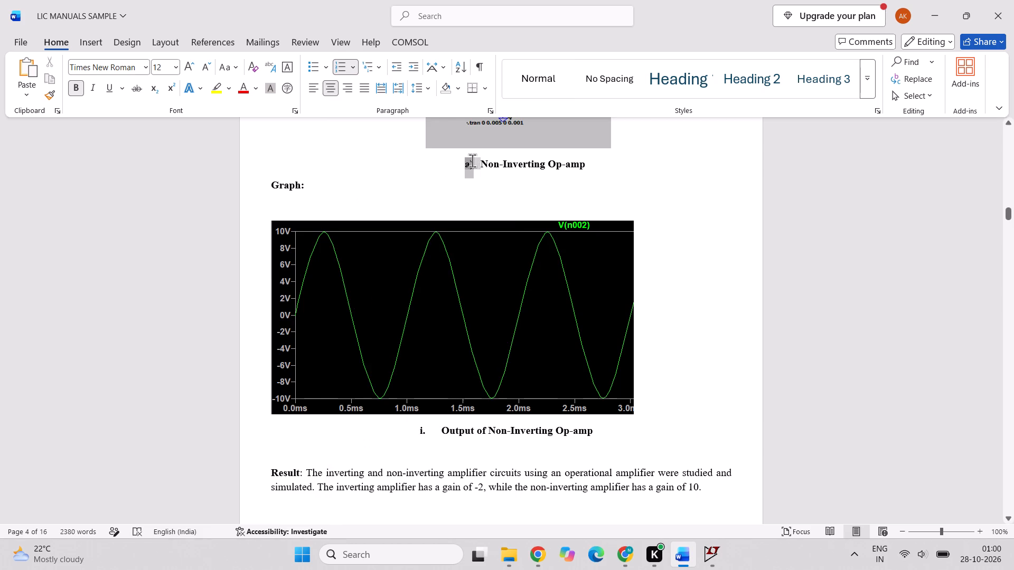
key(b)
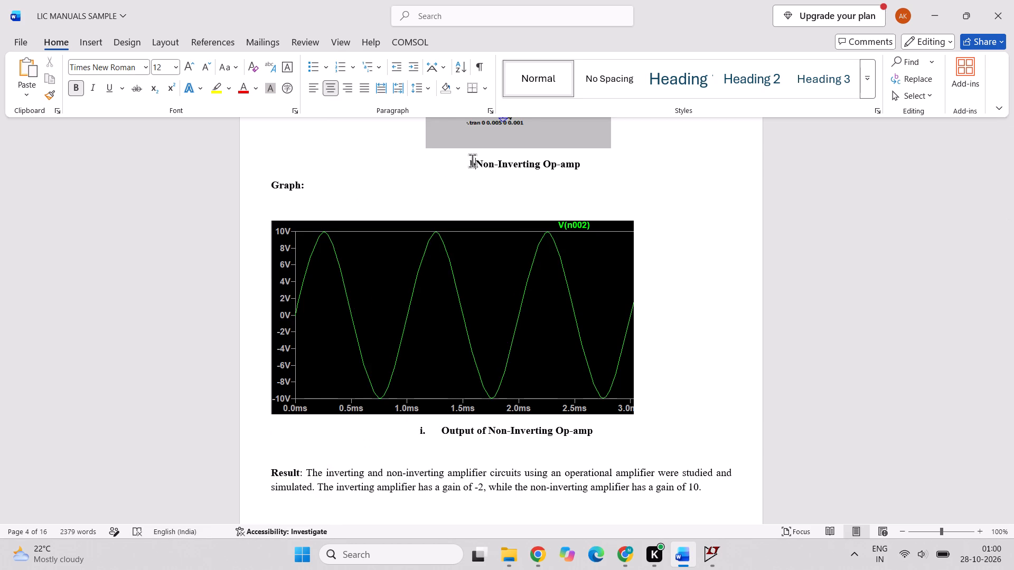
key(shift+parenright)
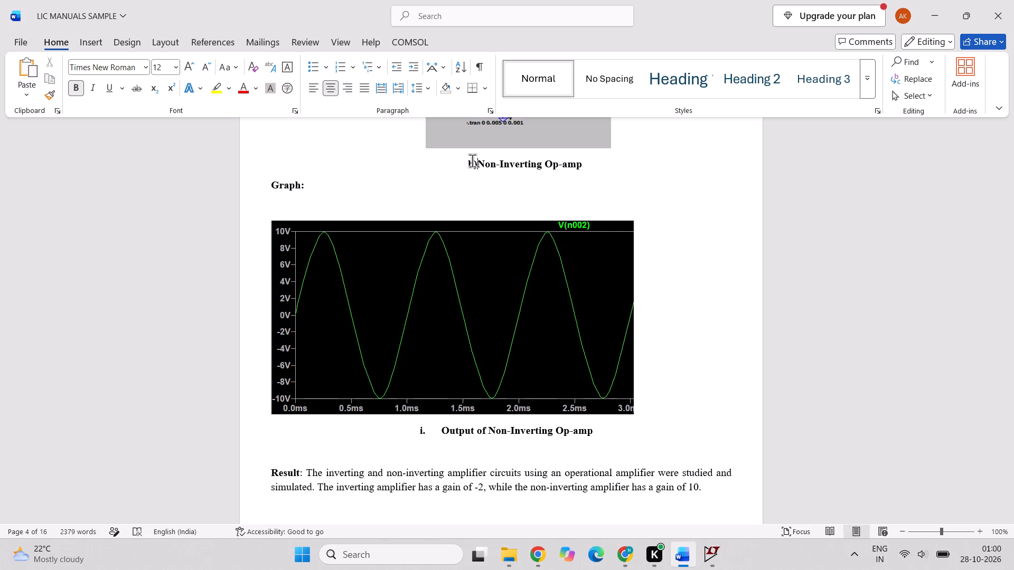
key(space)
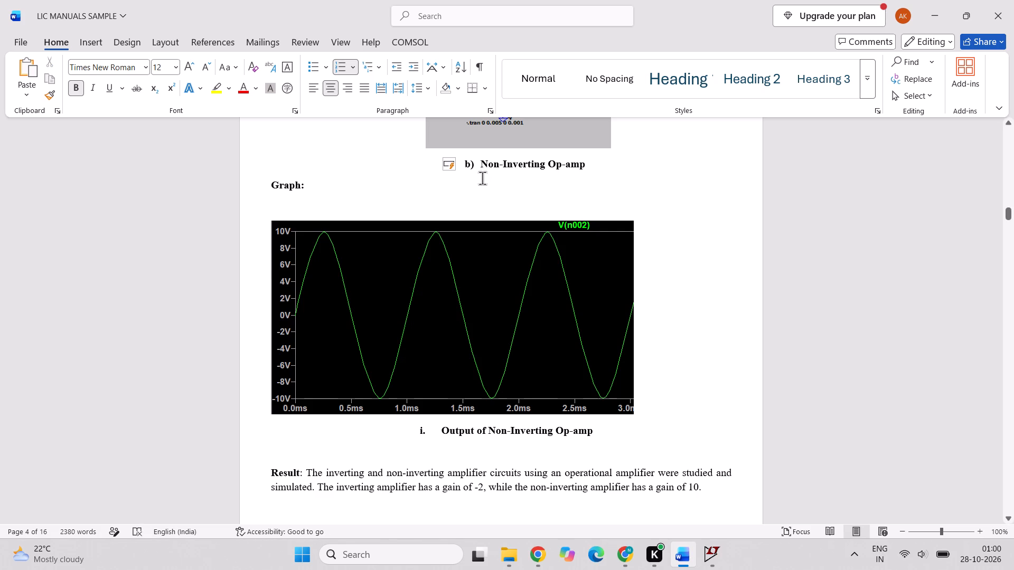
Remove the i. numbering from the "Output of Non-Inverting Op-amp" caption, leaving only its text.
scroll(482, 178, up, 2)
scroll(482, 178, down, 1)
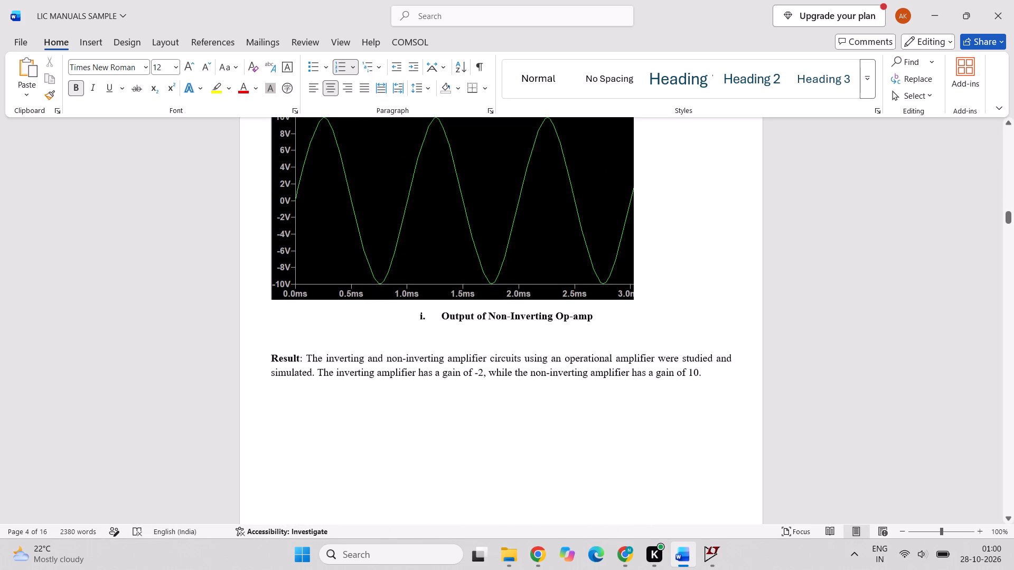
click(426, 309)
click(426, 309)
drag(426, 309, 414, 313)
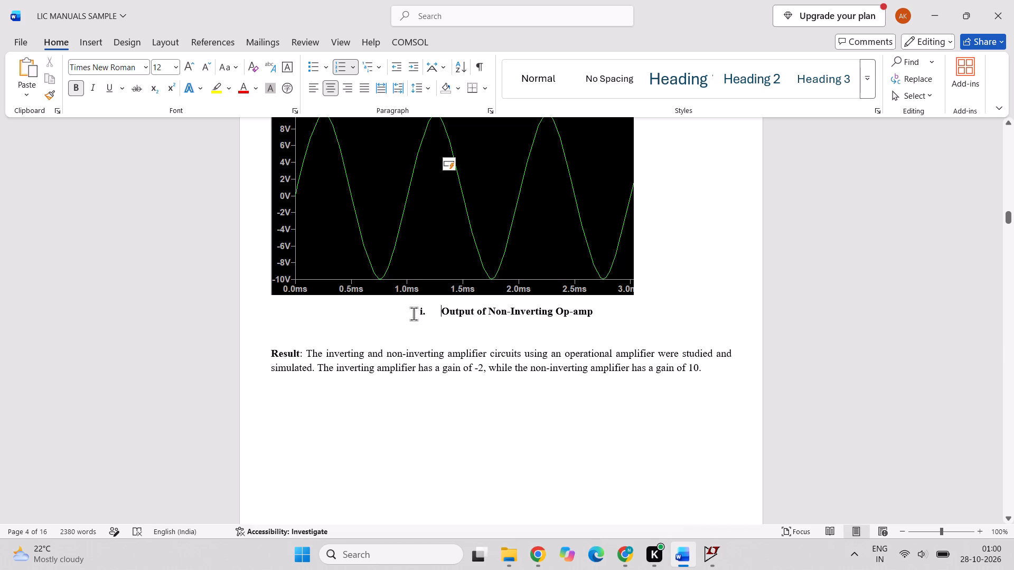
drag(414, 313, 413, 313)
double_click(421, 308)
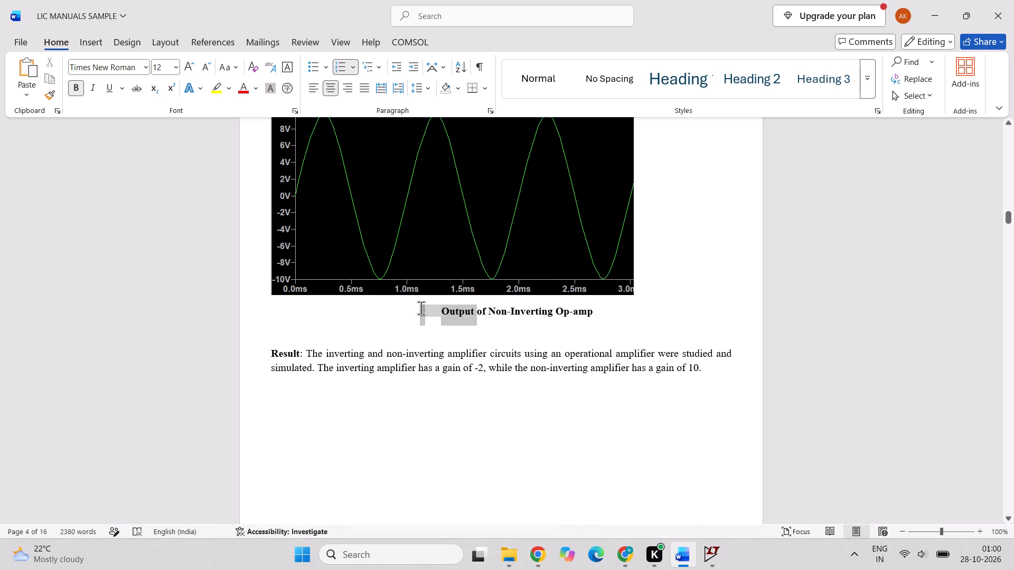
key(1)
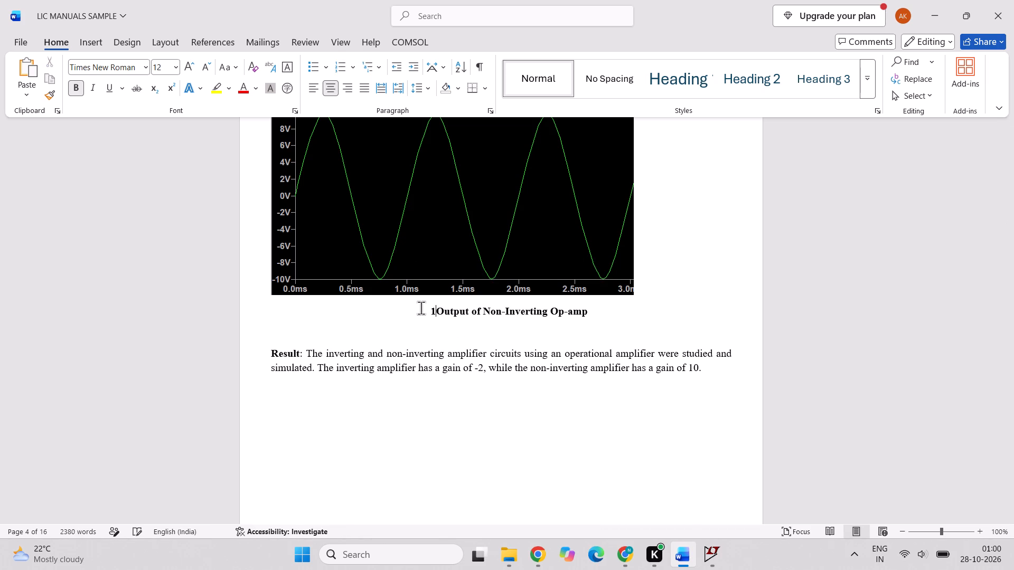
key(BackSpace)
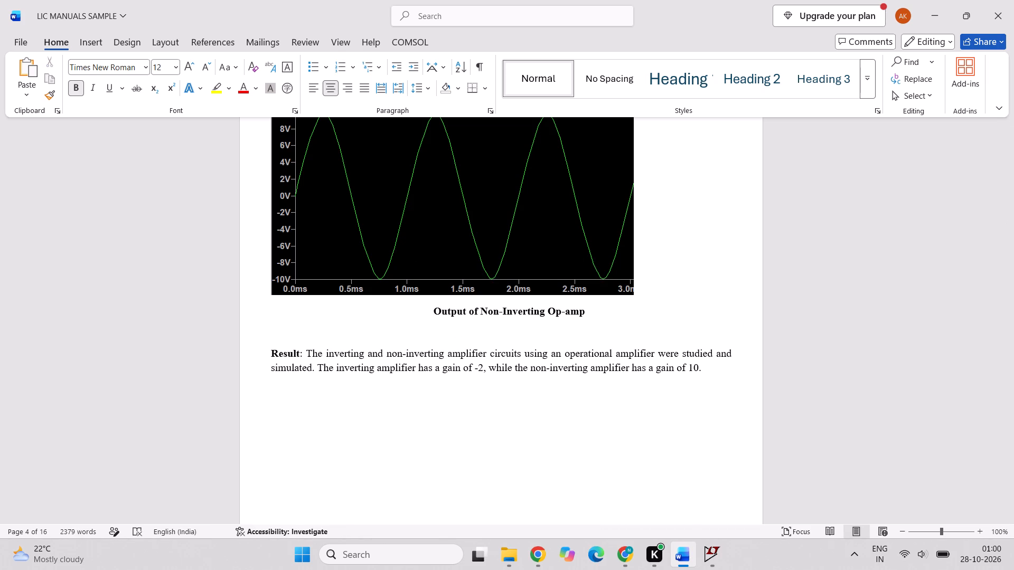
Number the "Output of Non-Inverting Op-amp" caption as item ii.
text(ii)
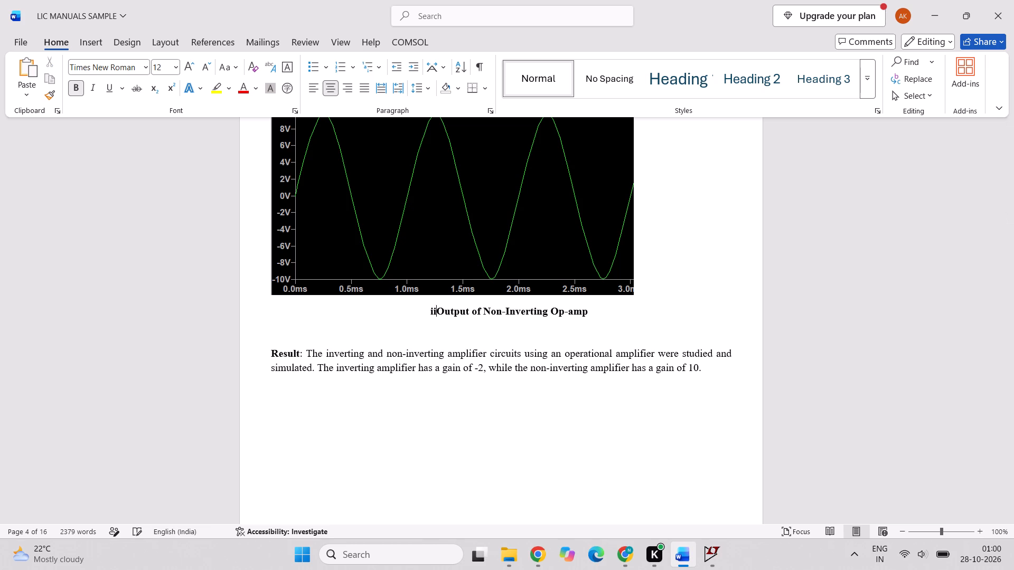
text(.)
key(space)
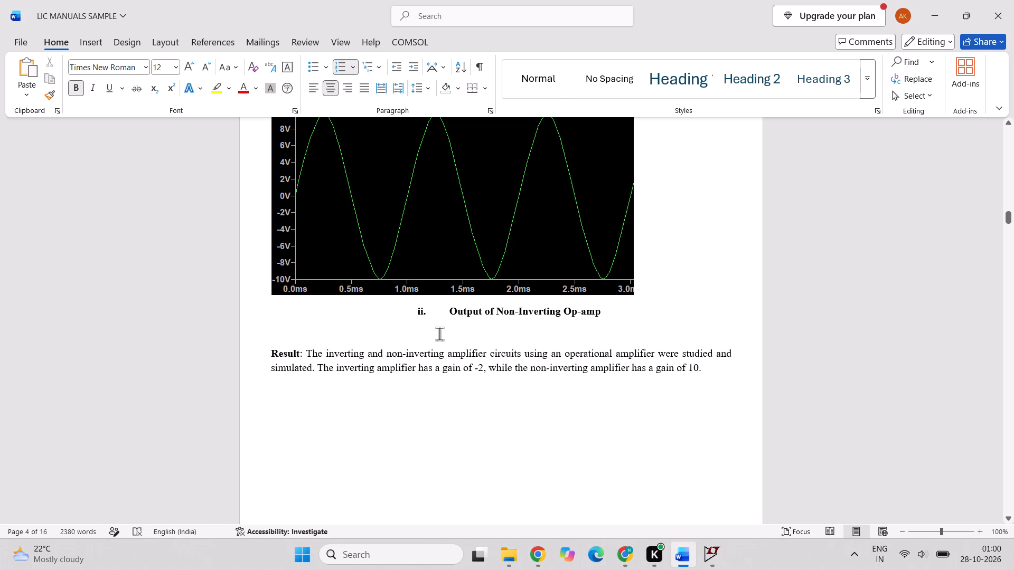
scroll(439, 334, right, 1)
Narrow the non-inverting amplifier's output waveform picture, leaving its height as it is.
click(311, 236)
drag(271, 198, 337, 214)
Left-align the ii. "Output of Non-Inverting Op-amp" caption.
click(420, 309)
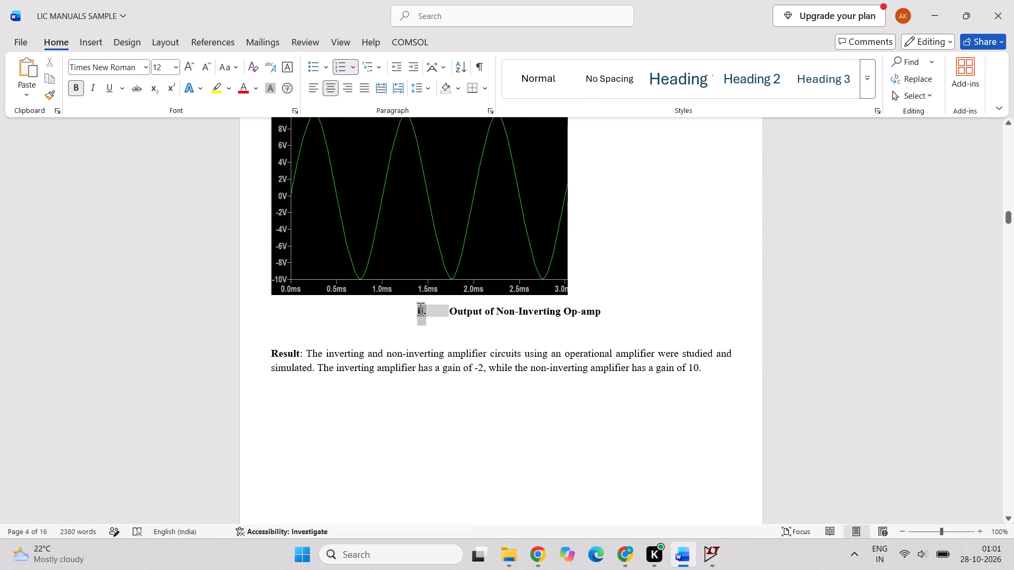
click(401, 312)
click(401, 312)
drag(401, 312, 581, 313)
drag(620, 317, 402, 311)
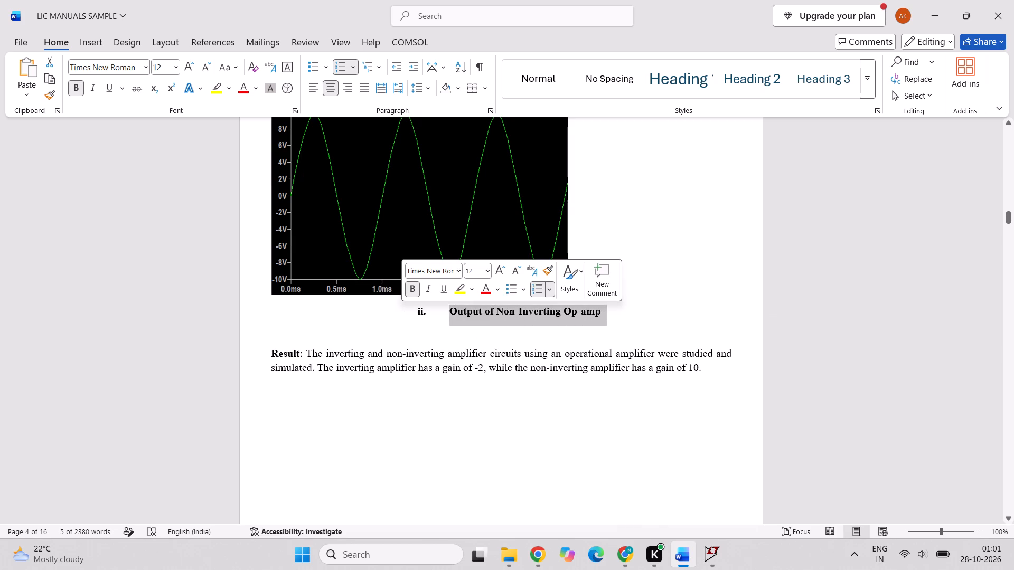
click(316, 87)
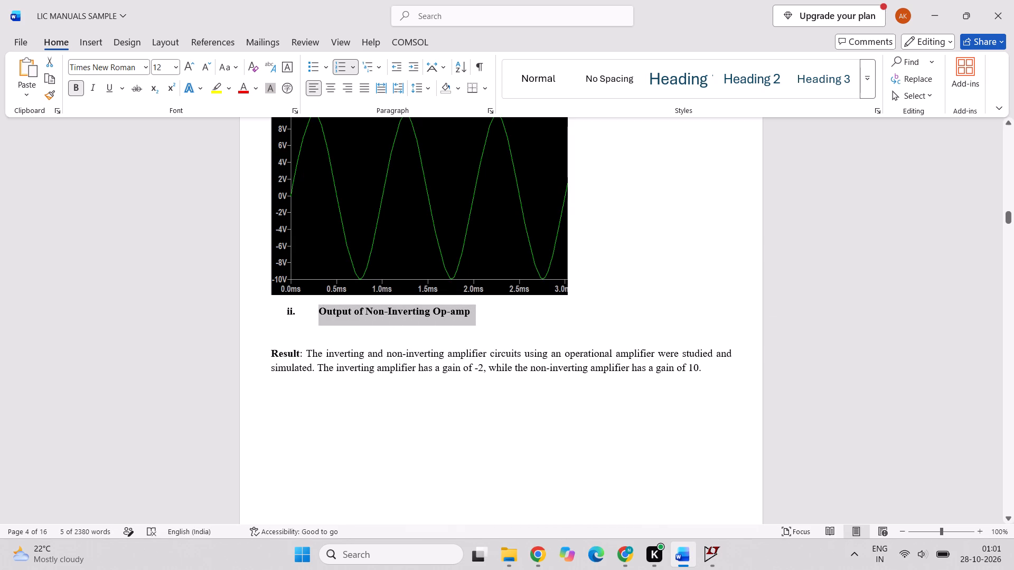
Increase the indent of the ii. "Output of Non-Inverting Op-amp" caption so it sits centrally beneath the waveform picture.
click(561, 319)
scroll(561, 319, up, 1)
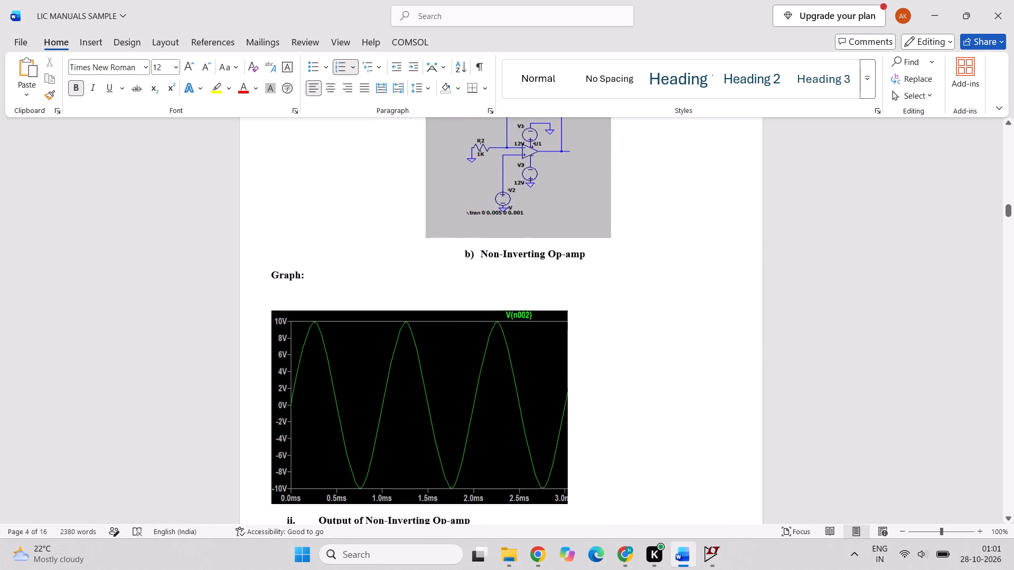
scroll(561, 319, up, 1)
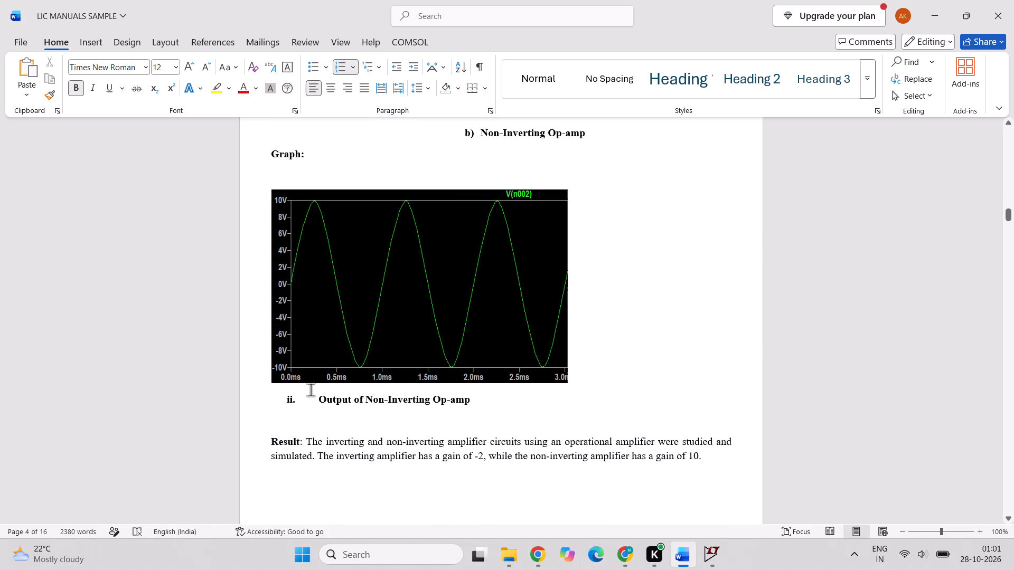
click(313, 400)
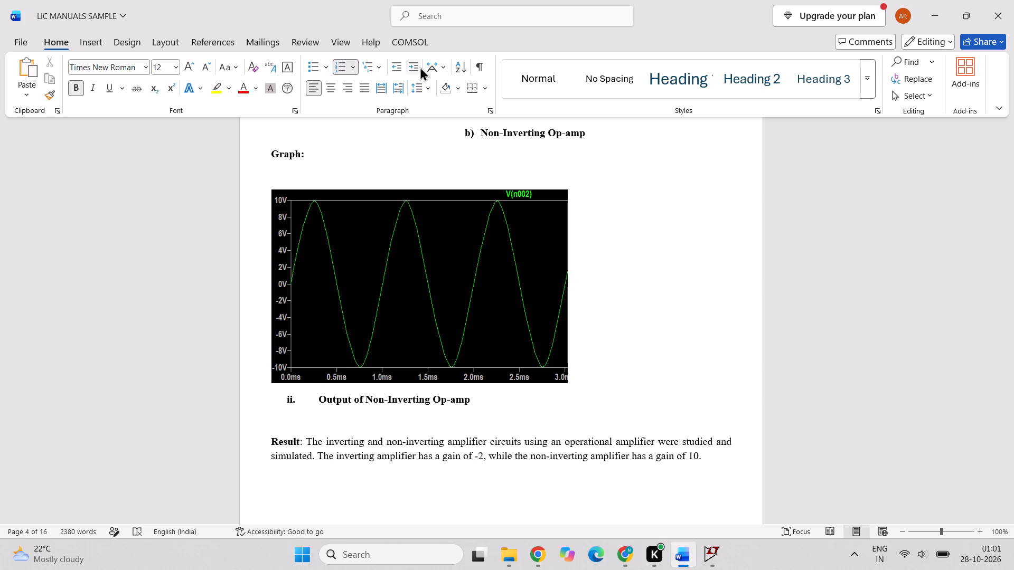
click(419, 65)
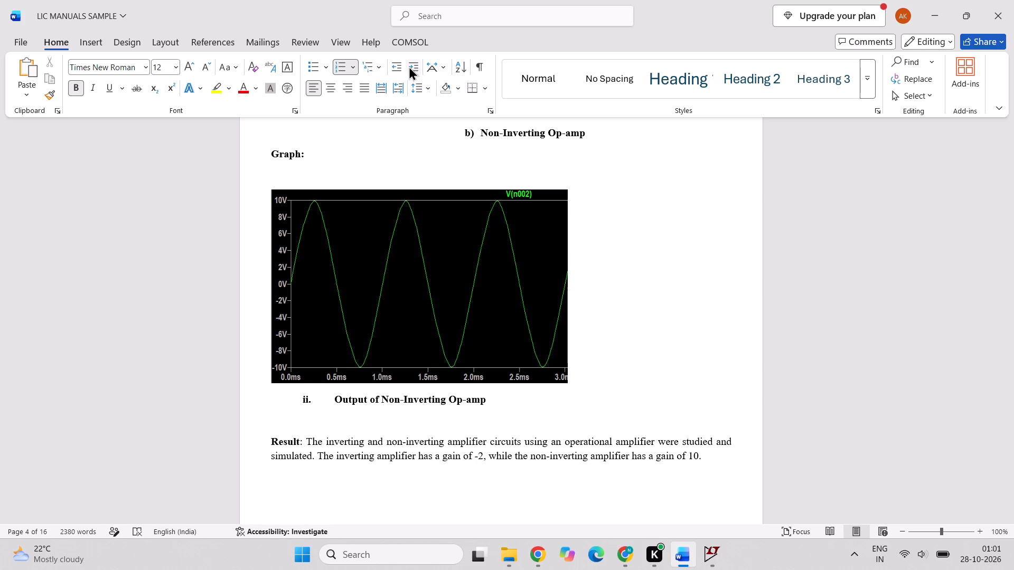
click(411, 66)
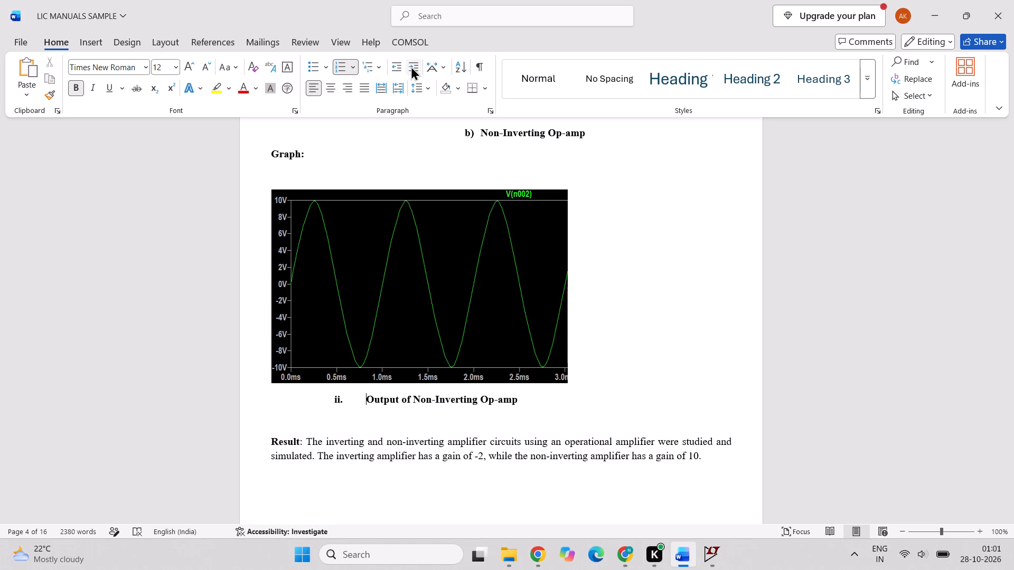
Place the text cursor on the empty line between the Graph heading and the waveform picture.
click(599, 325)
scroll(599, 325, up, 2)
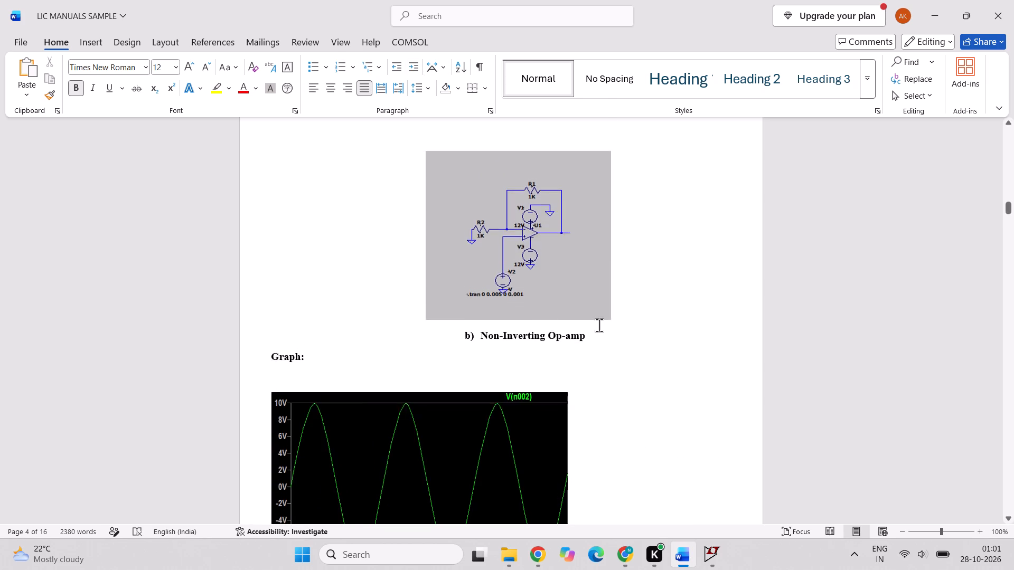
scroll(599, 325, down, 2)
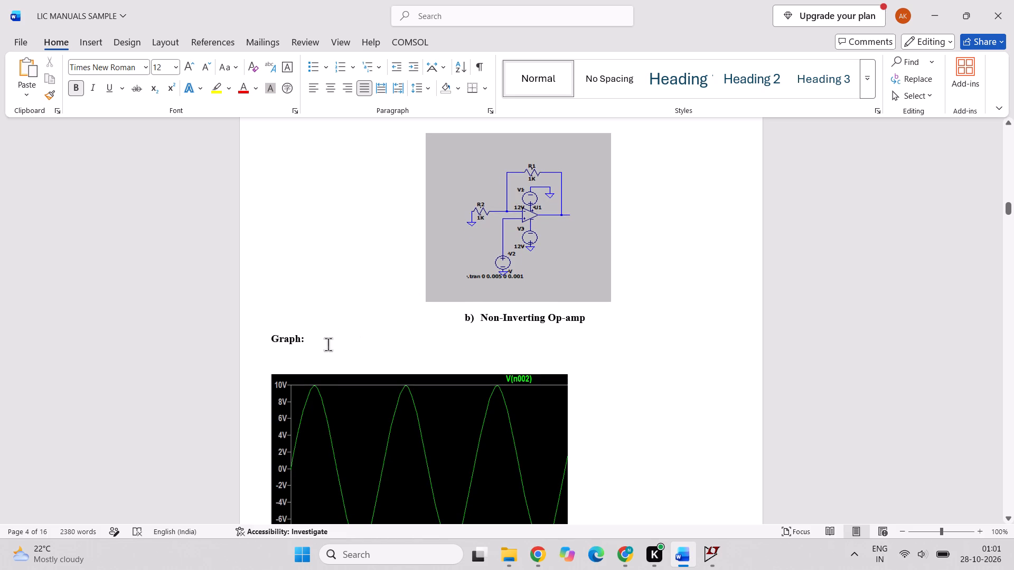
click(317, 363)
Switch to LTspice and maximize the NON-INVERTING OPAMP schematic window.
click(714, 554)
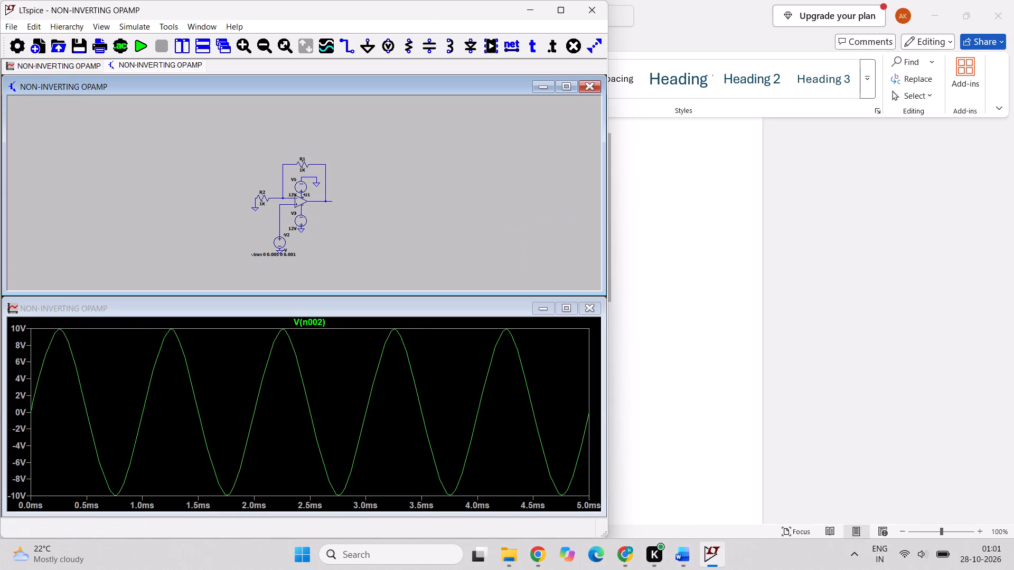
click(559, 90)
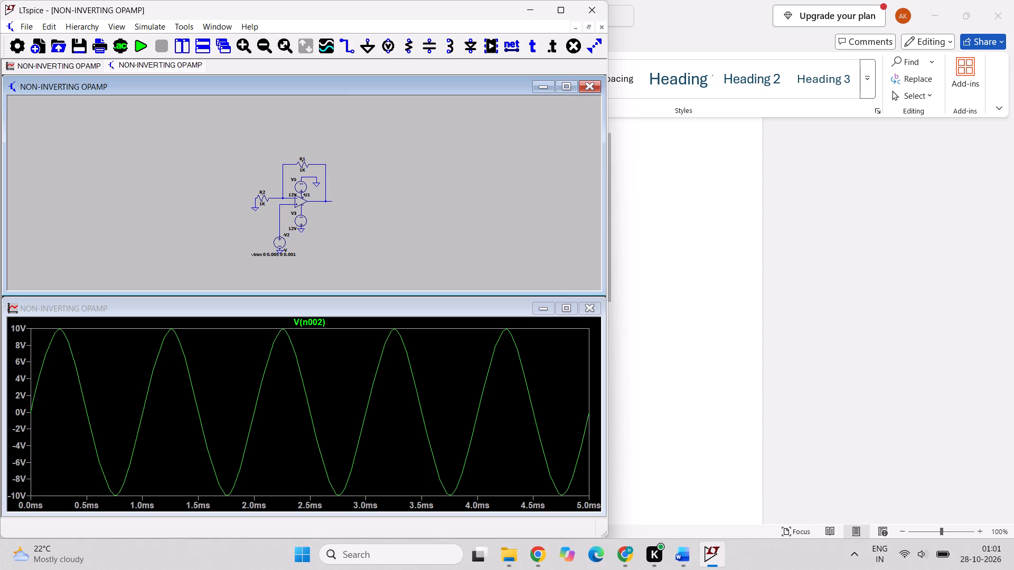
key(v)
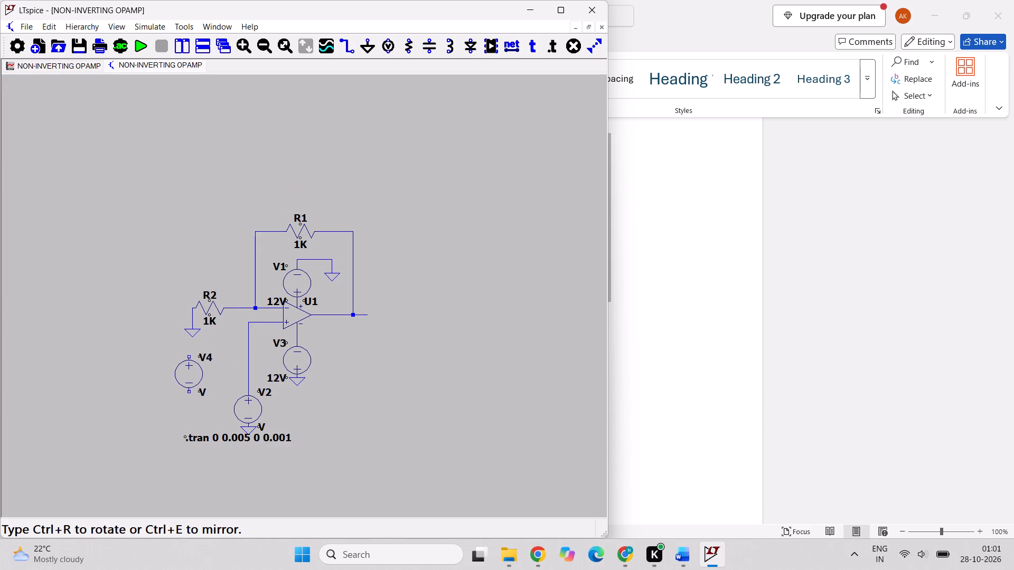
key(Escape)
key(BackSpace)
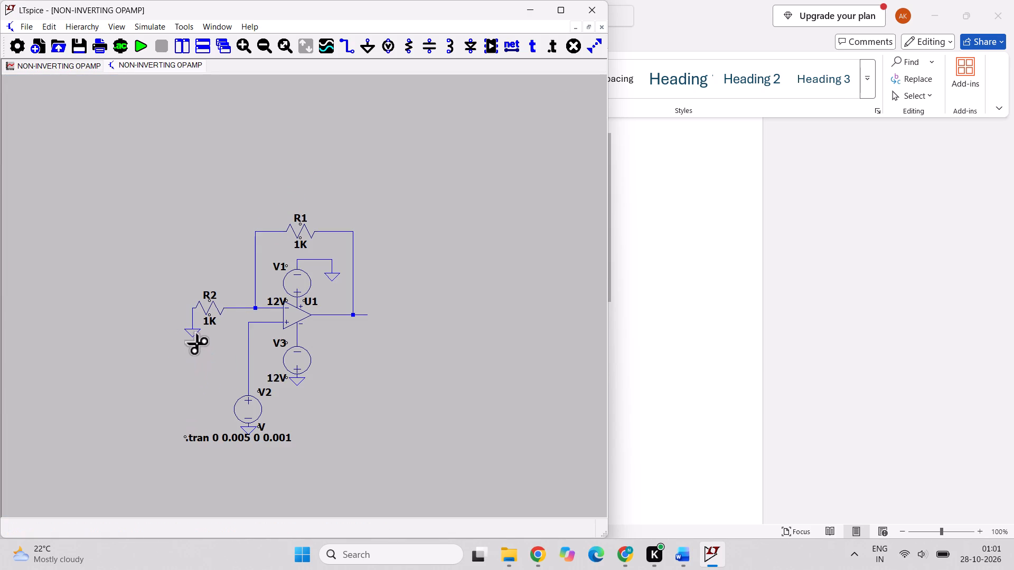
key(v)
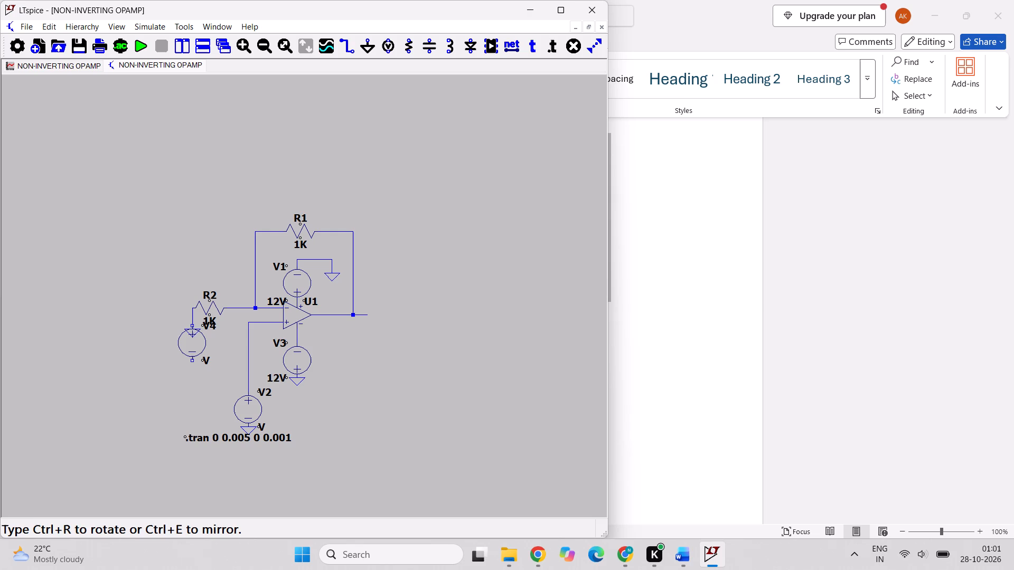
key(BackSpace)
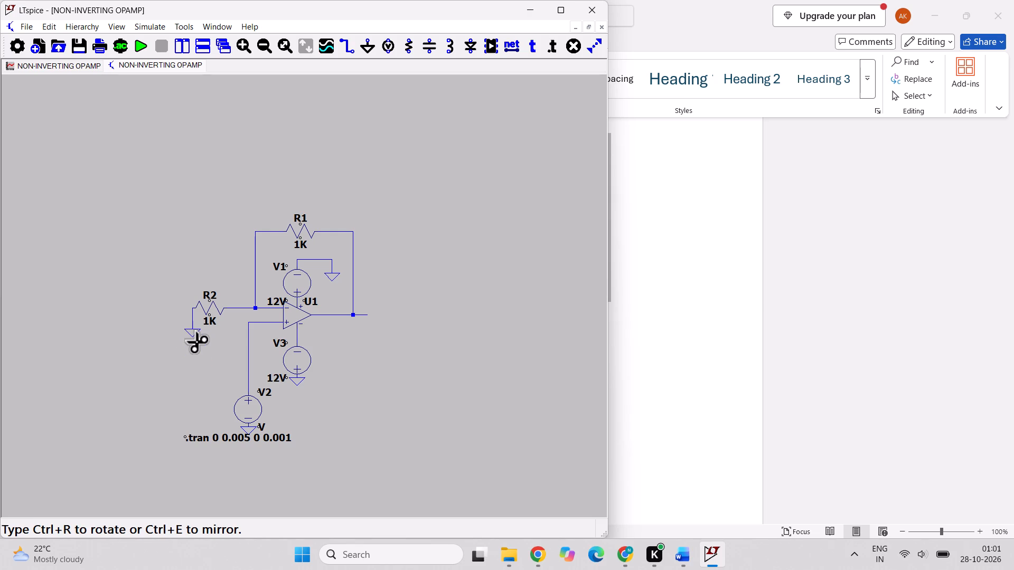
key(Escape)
Delete the ground symbol connected to resistor R2.
key(BackSpace)
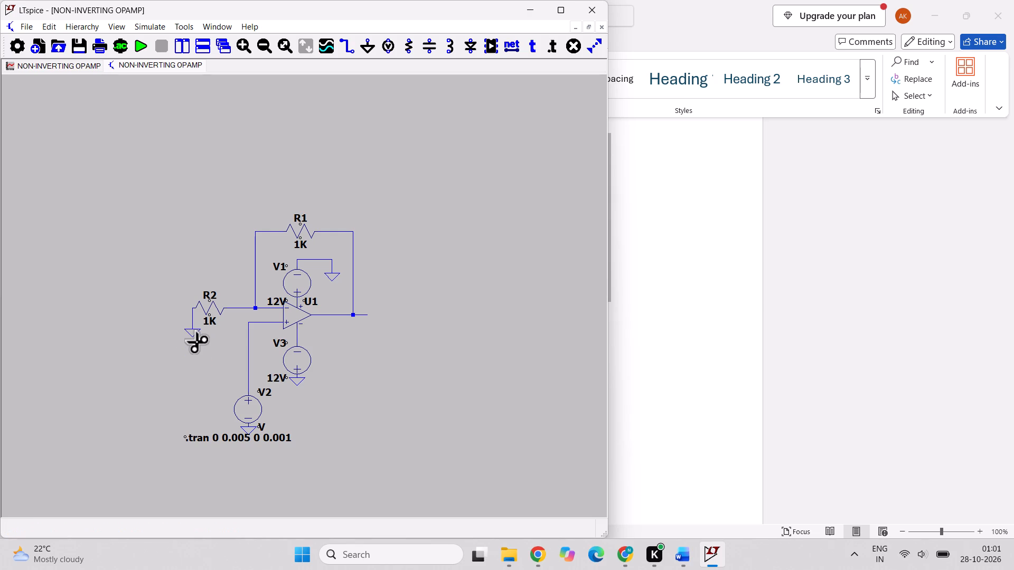
click(194, 339)
click(195, 332)
key(Escape)
Place a voltage source at the open end of the wire from R2.
key(v)
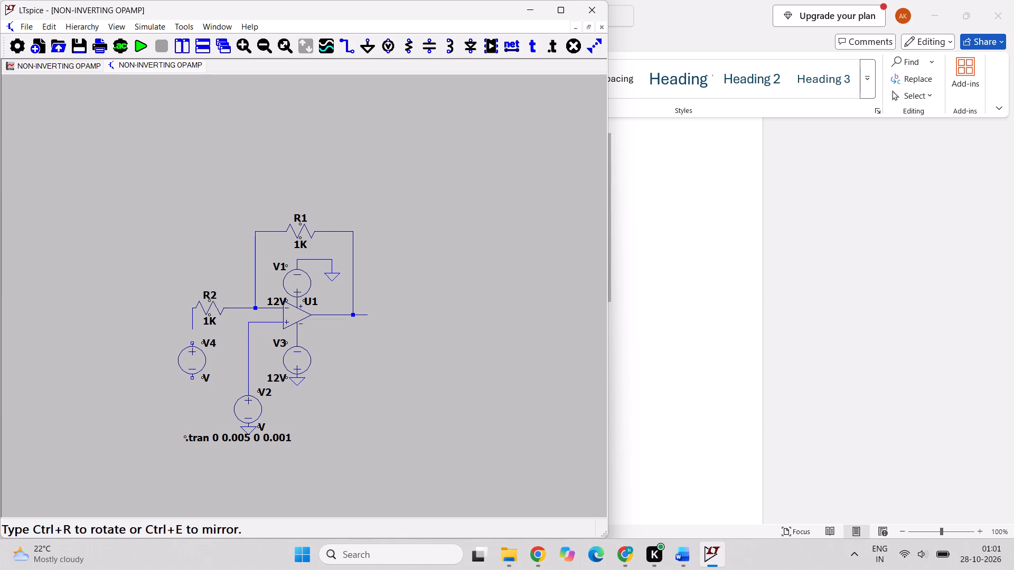
key(v)
click(194, 343)
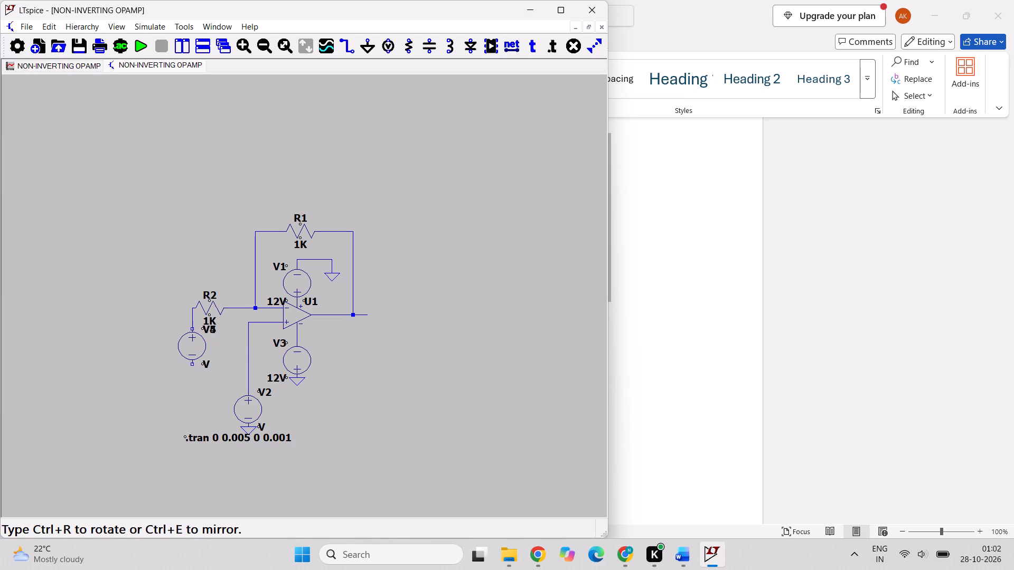
key(Escape)
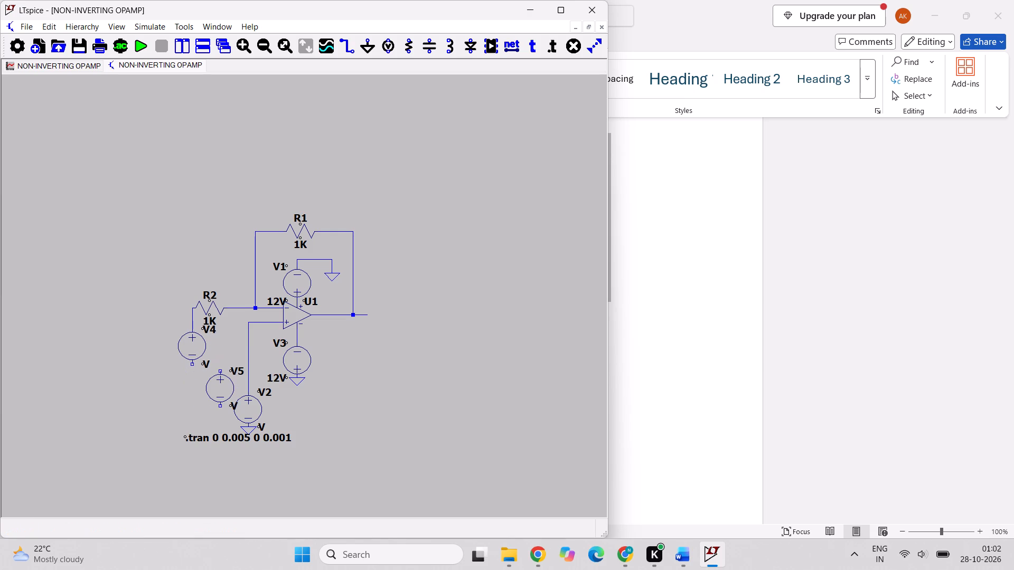
Ground the negative terminal of the new voltage source below R2.
key(g)
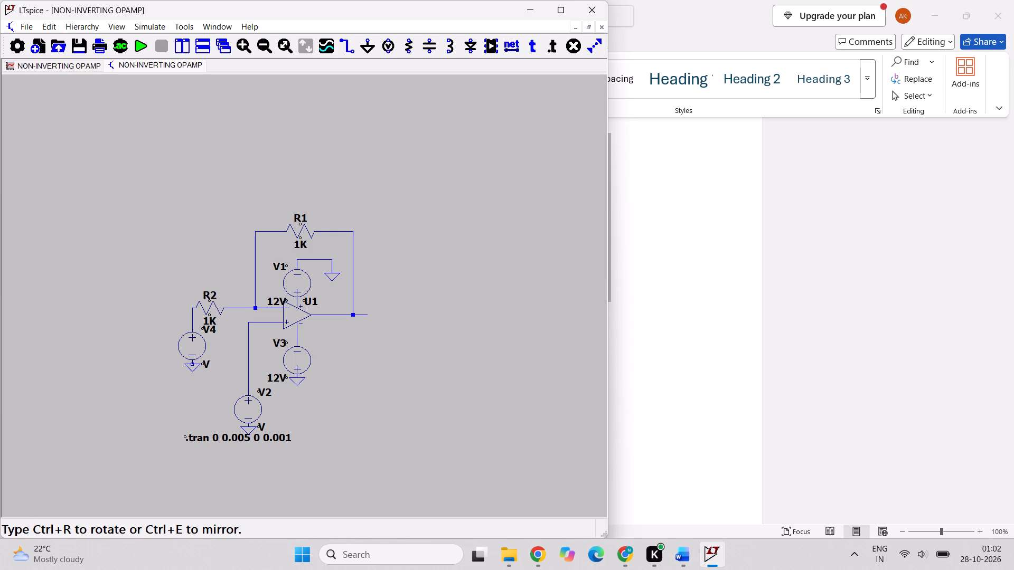
click(191, 365)
key(Escape)
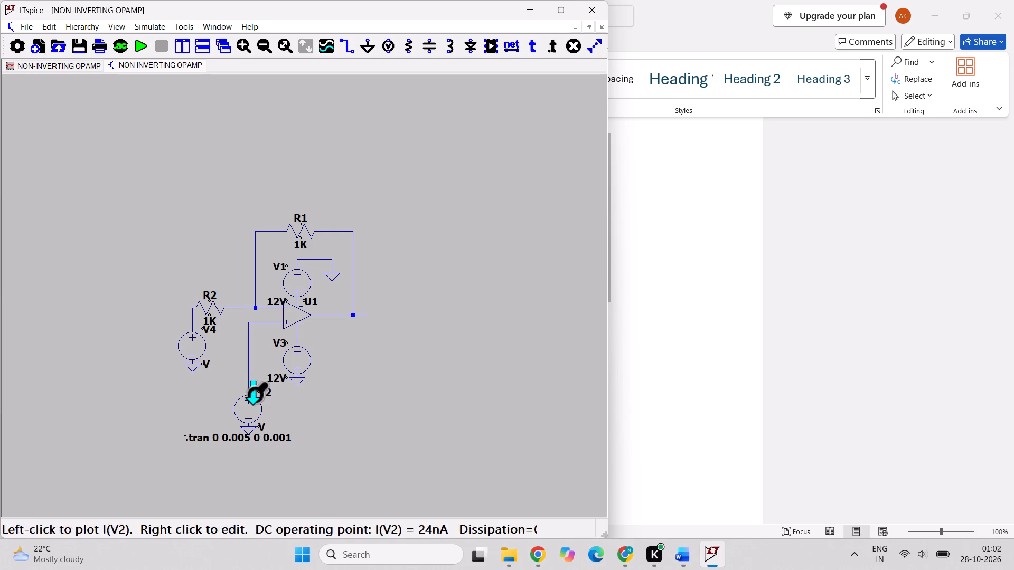
Delete voltage source V2 and its ground symbol from the op-amp's non-inverting input.
key(BackSpace)
click(257, 411)
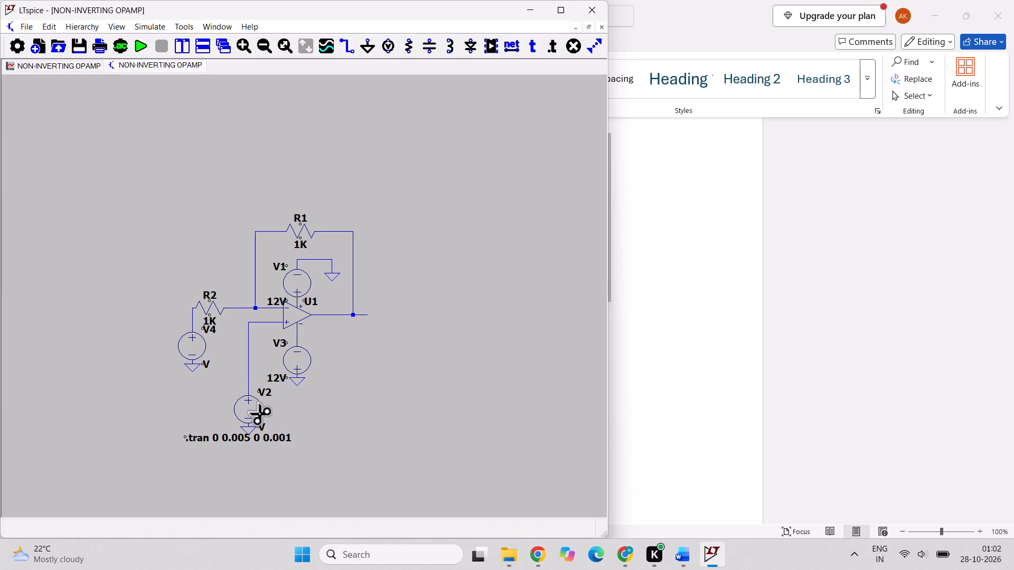
click(249, 429)
key(BackSpace)
key(Escape)
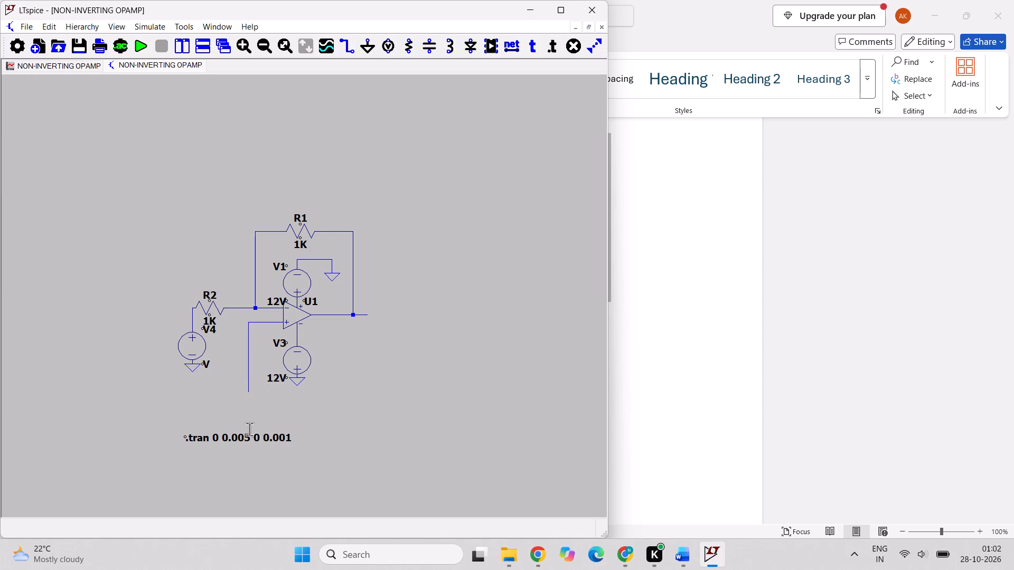
Place a ground at the open end of the op-amp's non-inverting input wire.
key(g)
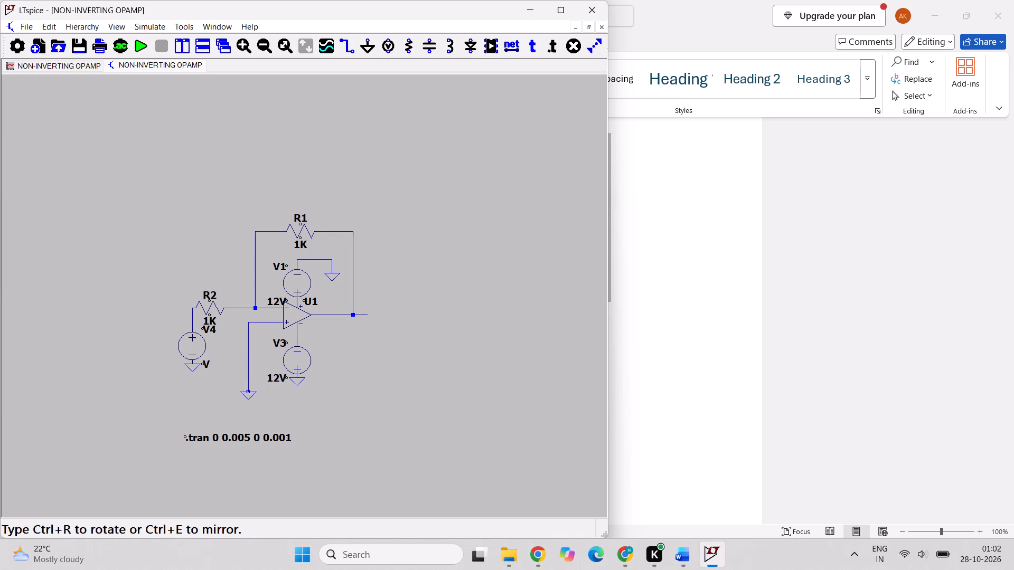
click(249, 393)
Set voltage source V4 to a SINE function with an amplitude of 5 V and a frequency of 1K Hz.
key(Escape)
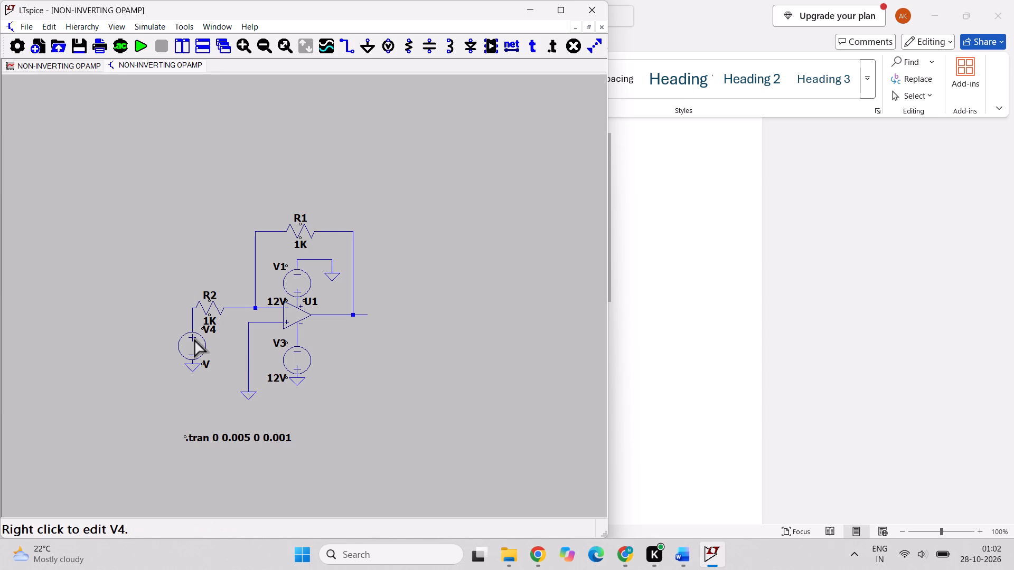
double_click(186, 338)
right_click(186, 338)
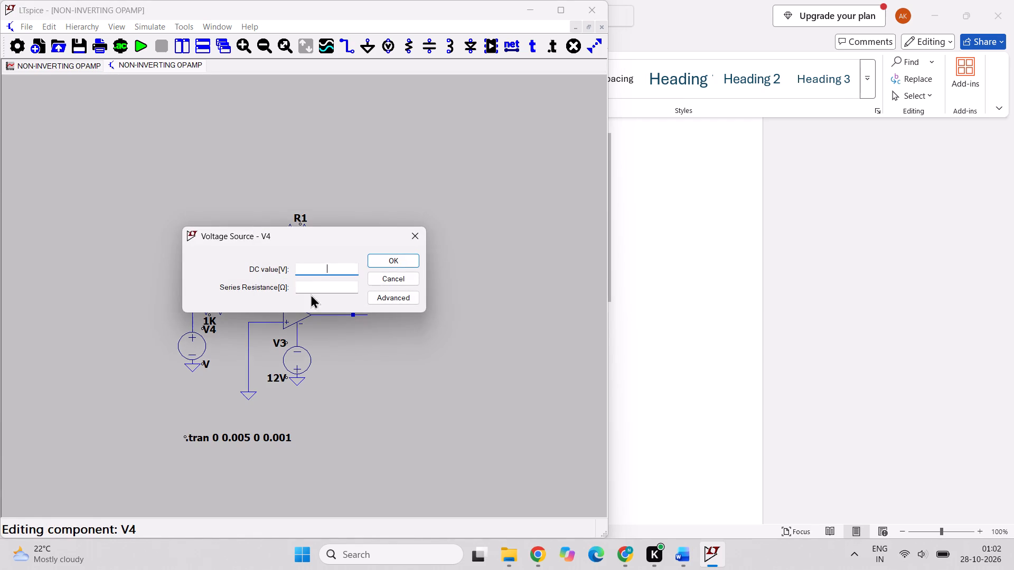
click(370, 296)
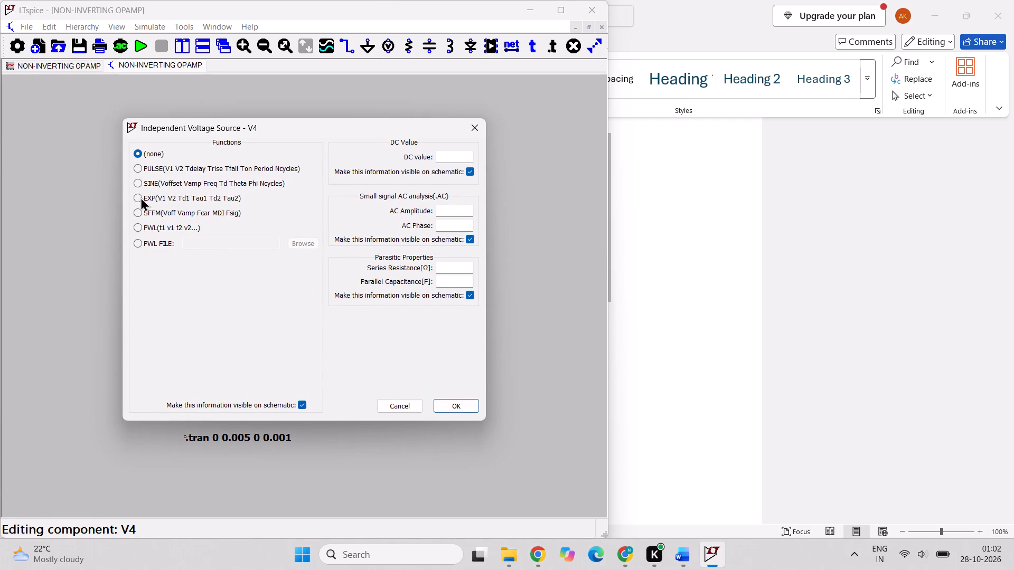
click(138, 183)
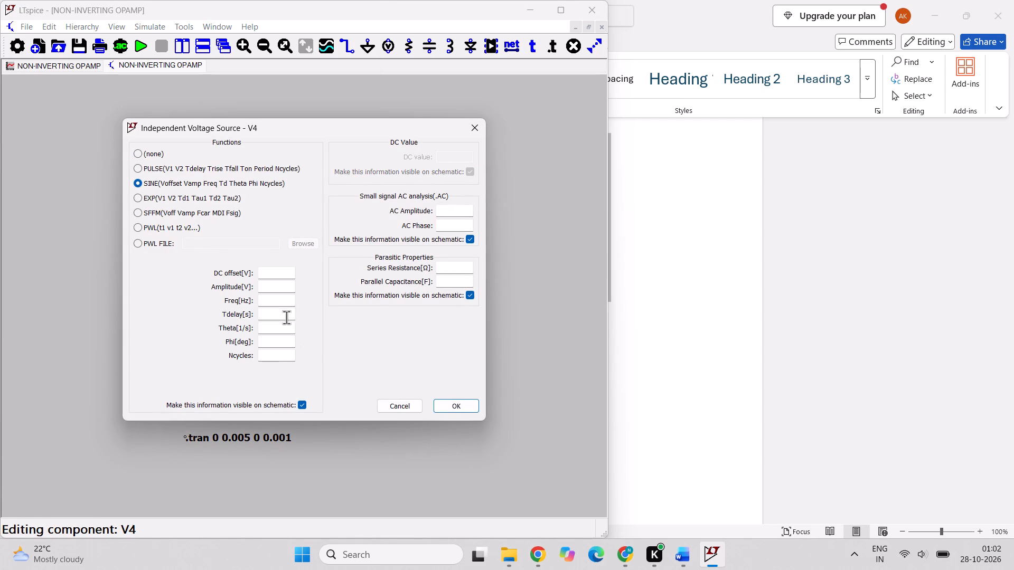
click(279, 290)
key(5)
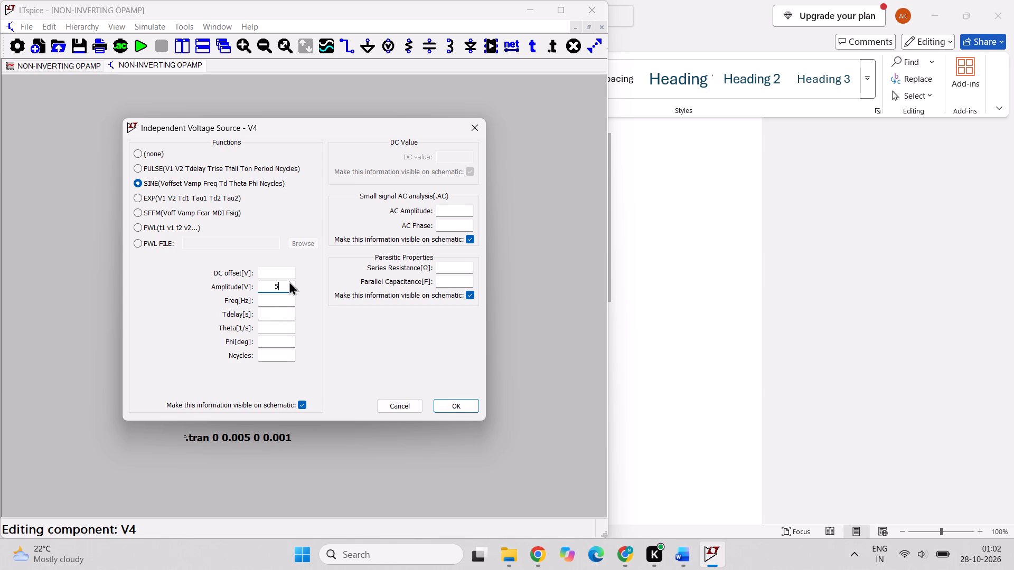
text(55g)
key(BackSpace)
key(BackSpace)
key(BackSpace)
key(BackSpace)
key(BackSpace)
key(5)
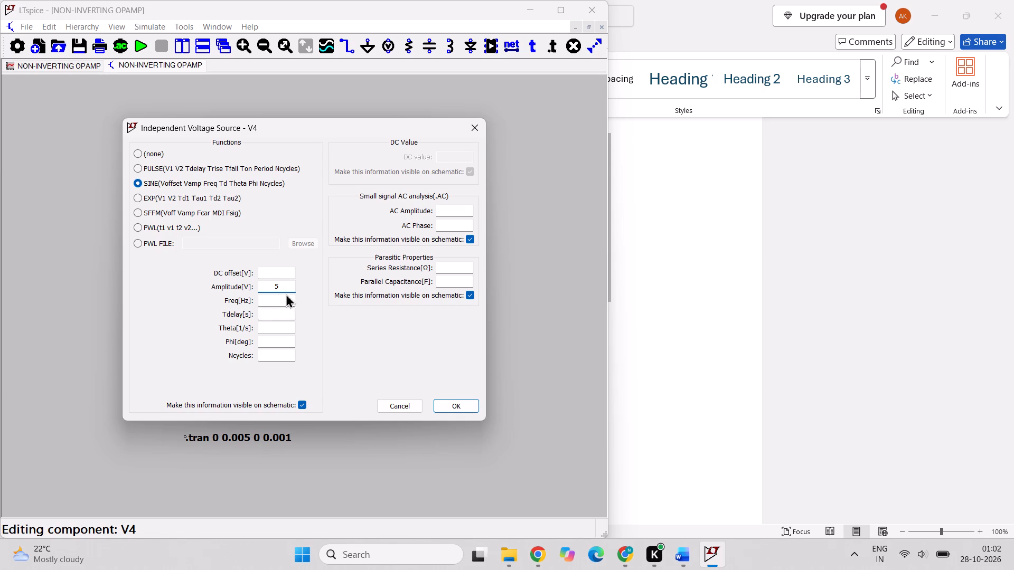
click(281, 301)
key(1)
key(shift+k)
key(Return)
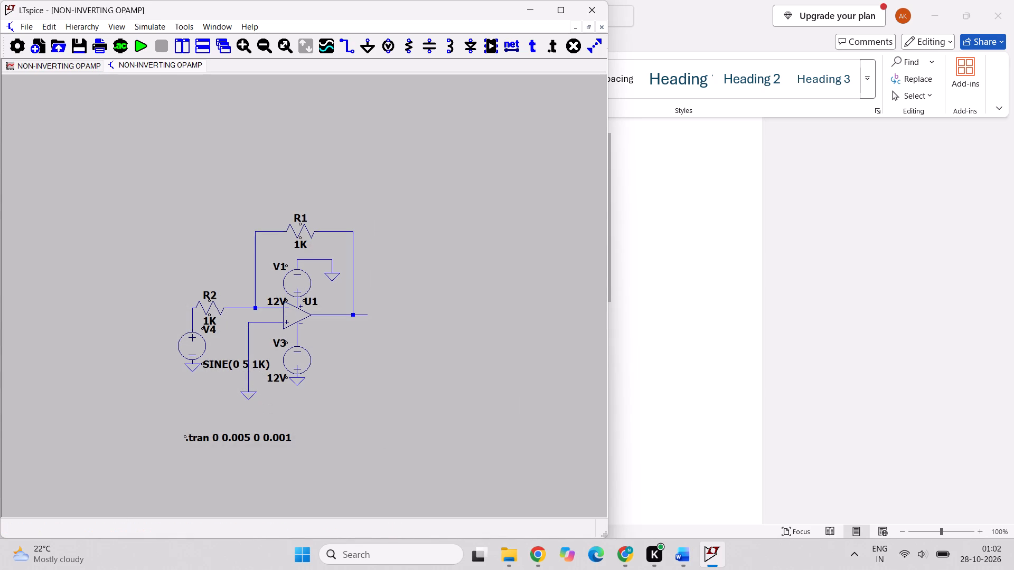
Save the rewired op-amp schematic.
key(ctrl+s)
Run the transient simulation of the rewired op-amp circuit.
double_click(143, 42)
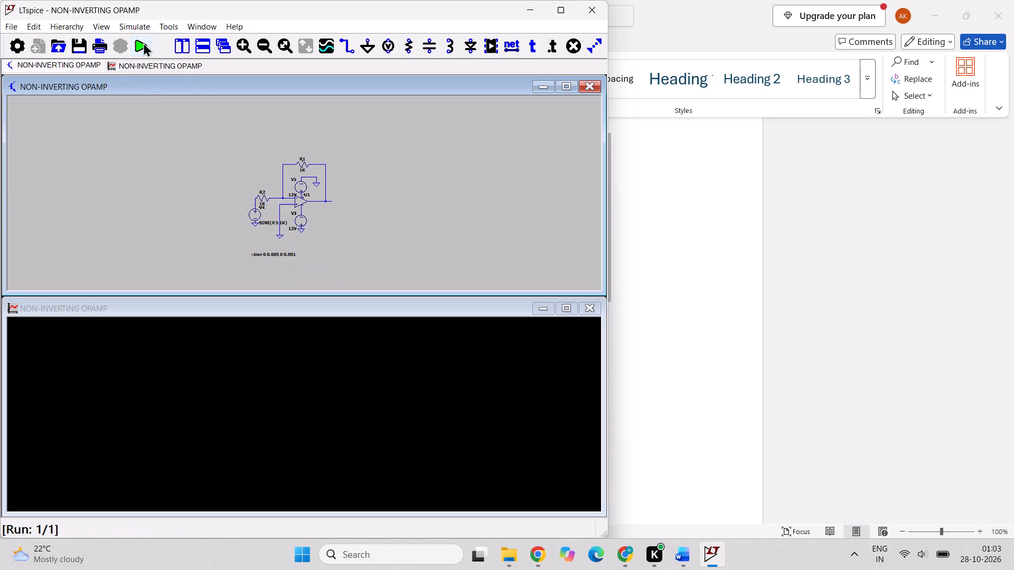
click(255, 204)
double_click(255, 204)
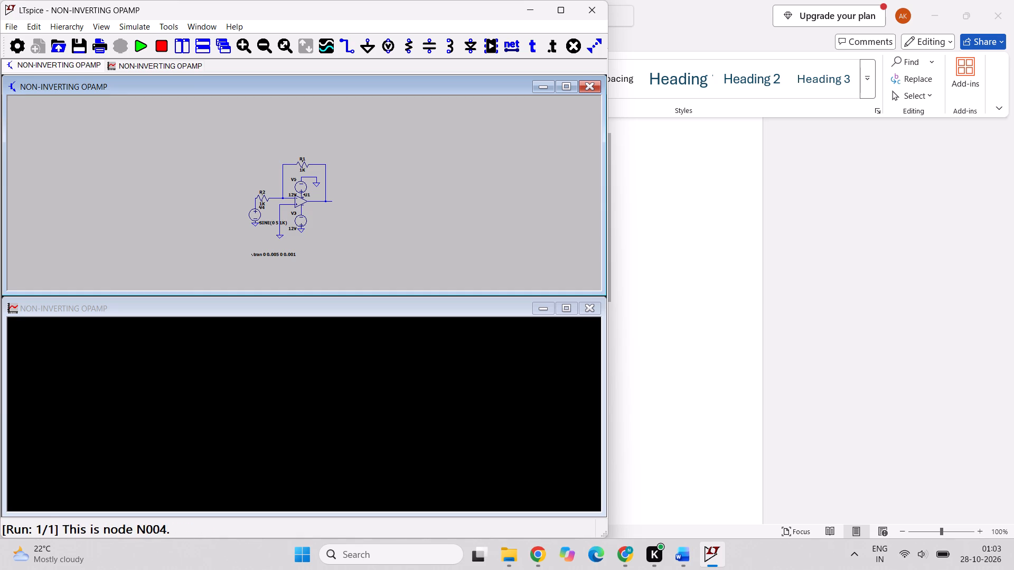
click(138, 47)
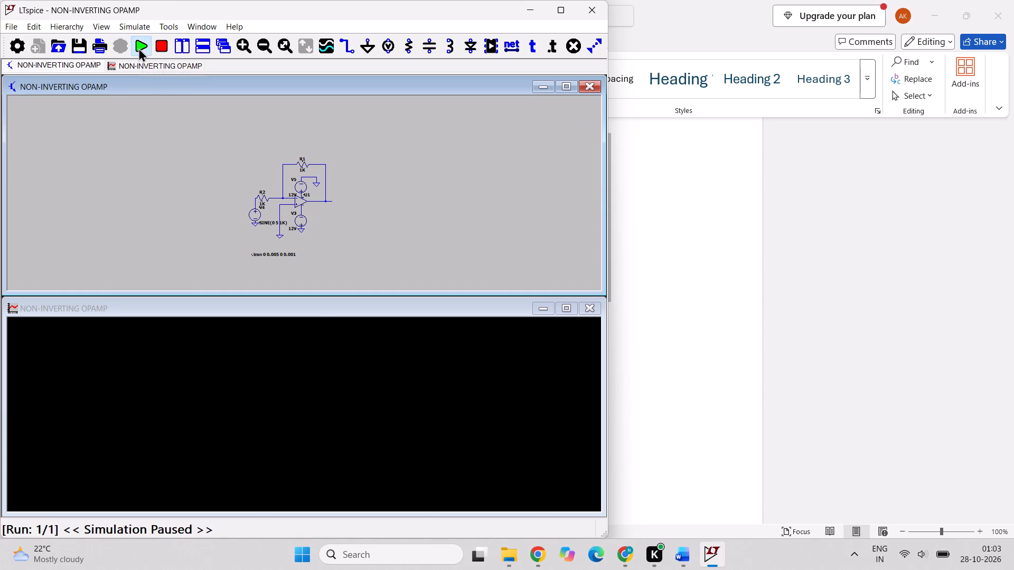
drag(138, 47, 234, 199)
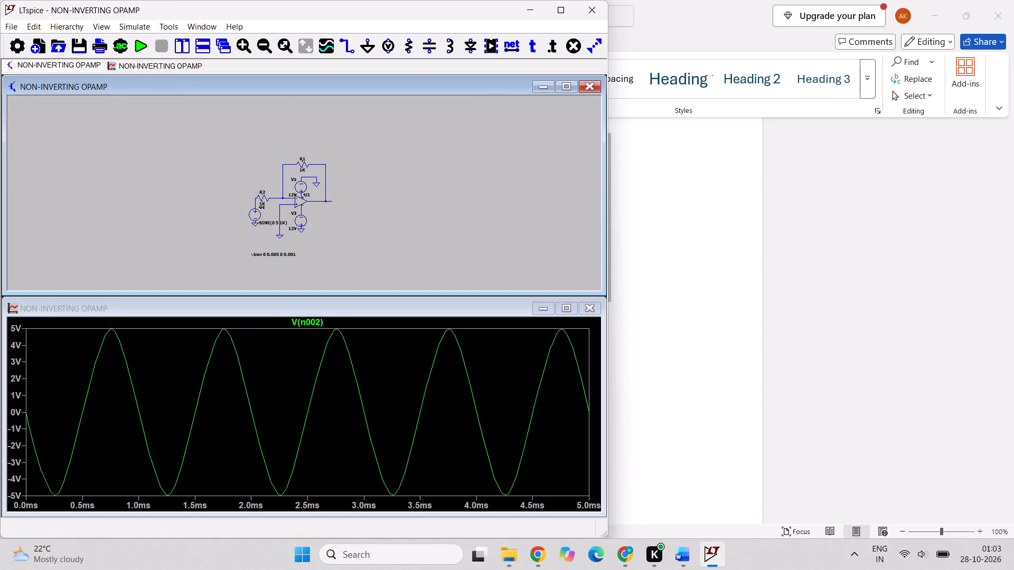
Plot the V4 input node and the op-amp output node, leaving only the output trace V(n002) in the graph.
click(256, 200)
click(330, 202)
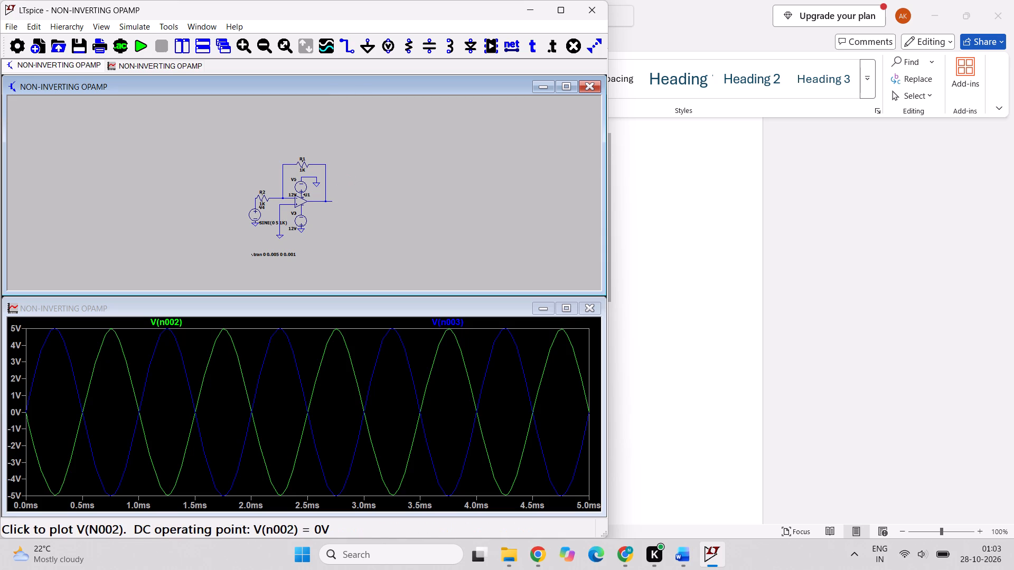
click(330, 201)
Capture a screenshot of the V(n002) waveform from 0 ms to about 3.0 ms, including its trace label and both axes.
key(Print)
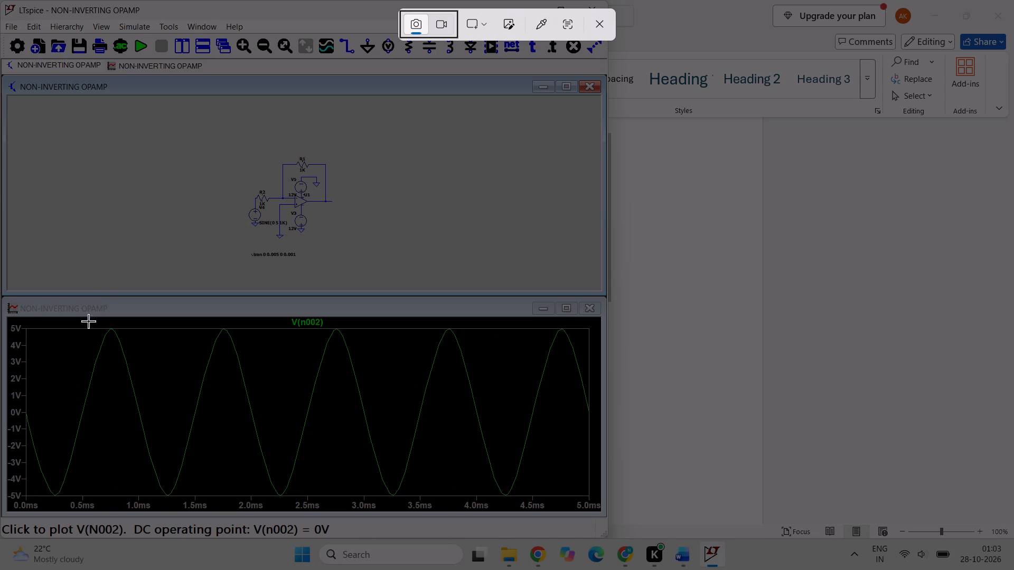
drag(8, 316, 148, 359)
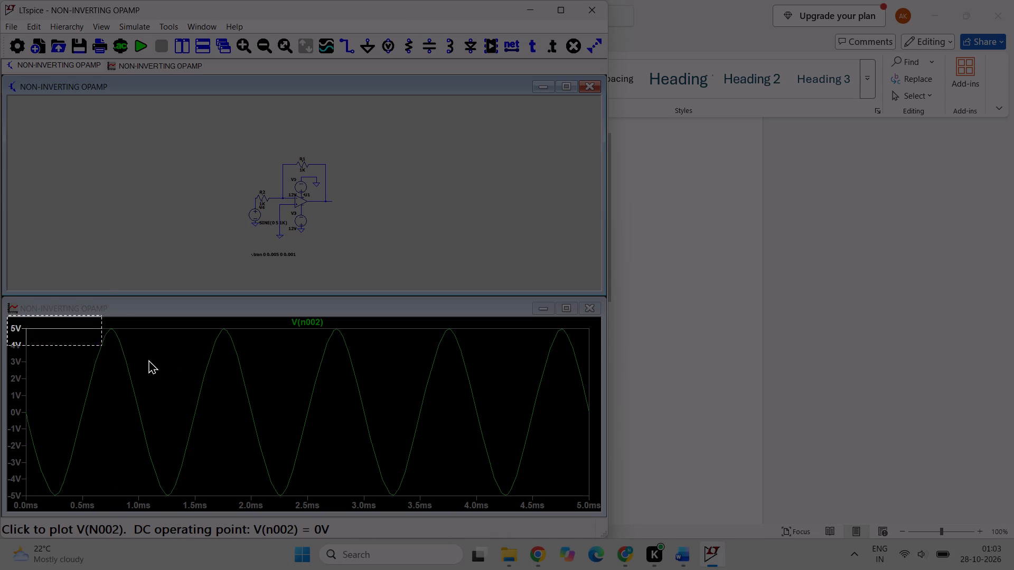
drag(148, 359, 442, 485)
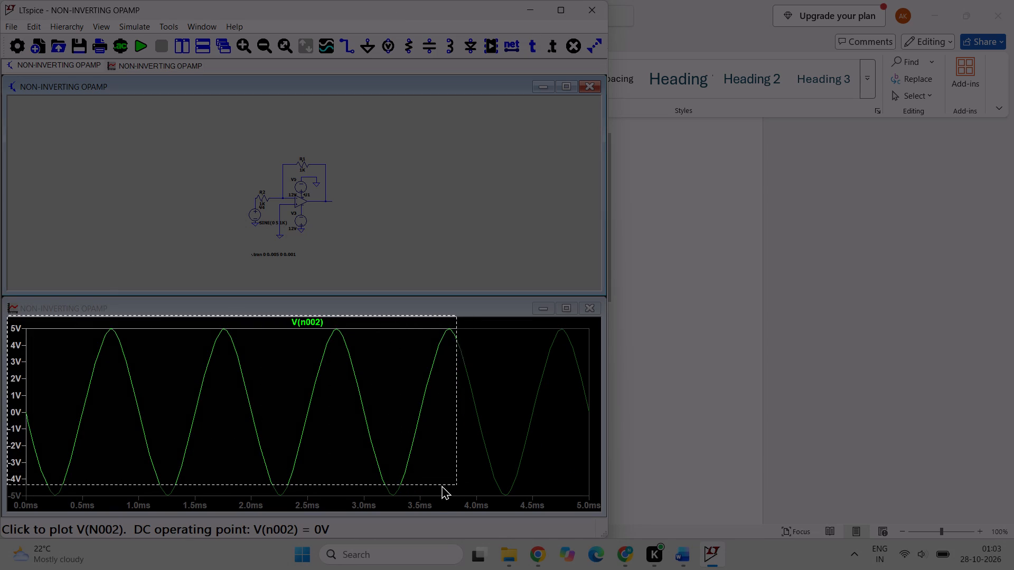
drag(442, 485, 429, 519)
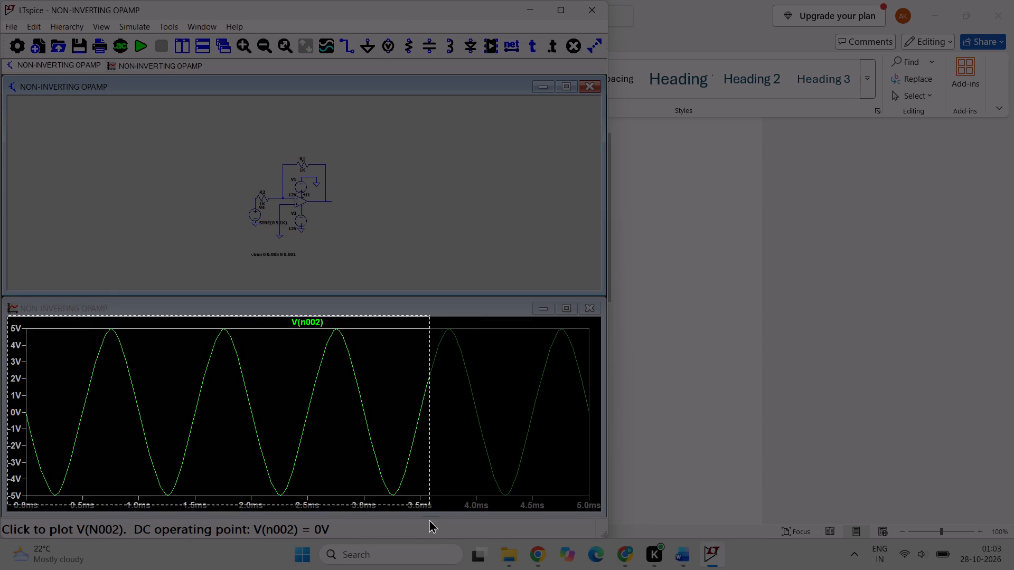
drag(429, 519, 429, 512)
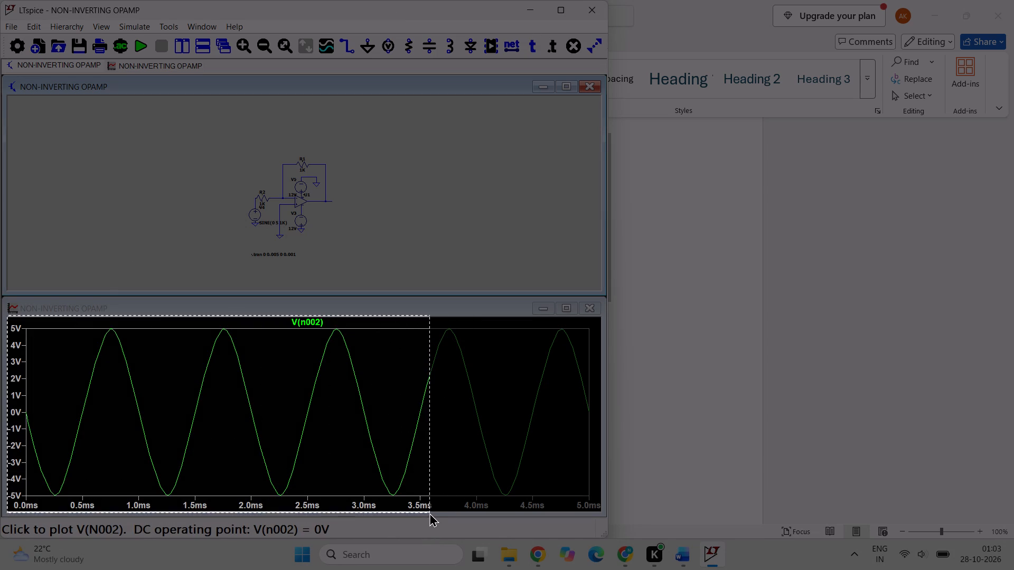
drag(429, 512, 637, 505)
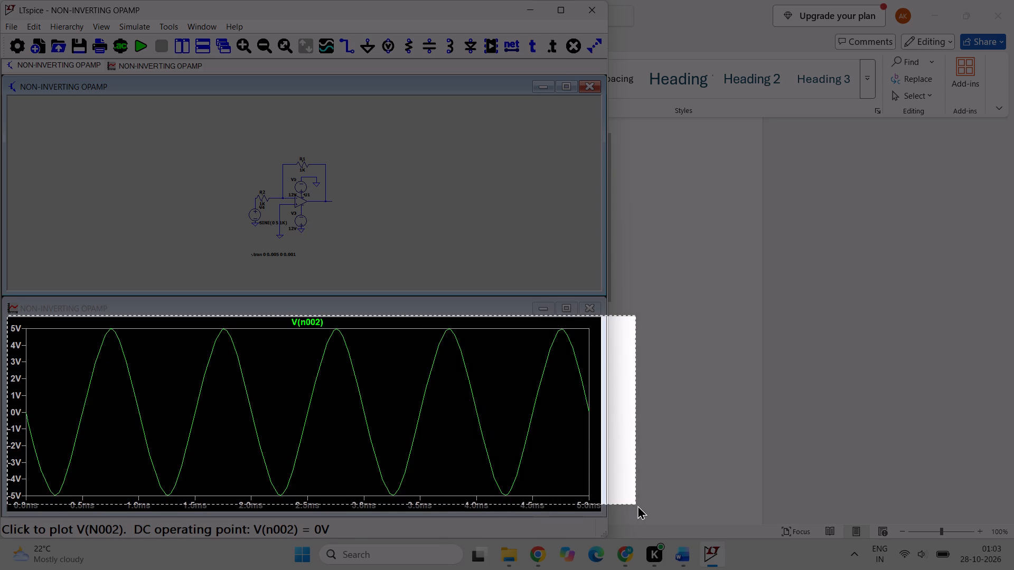
drag(637, 505, 392, 491)
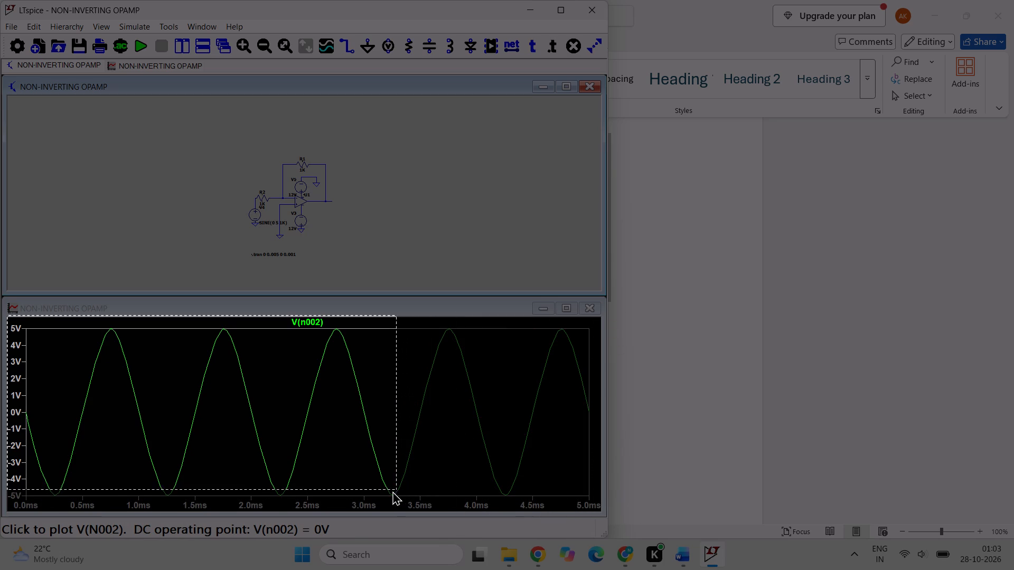
drag(392, 491, 339, 492)
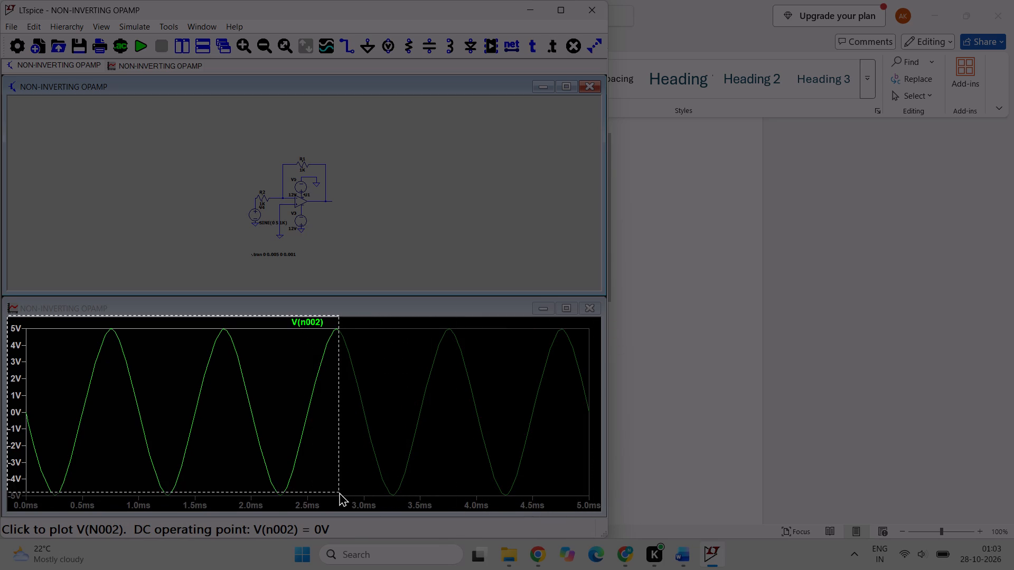
drag(339, 492, 383, 511)
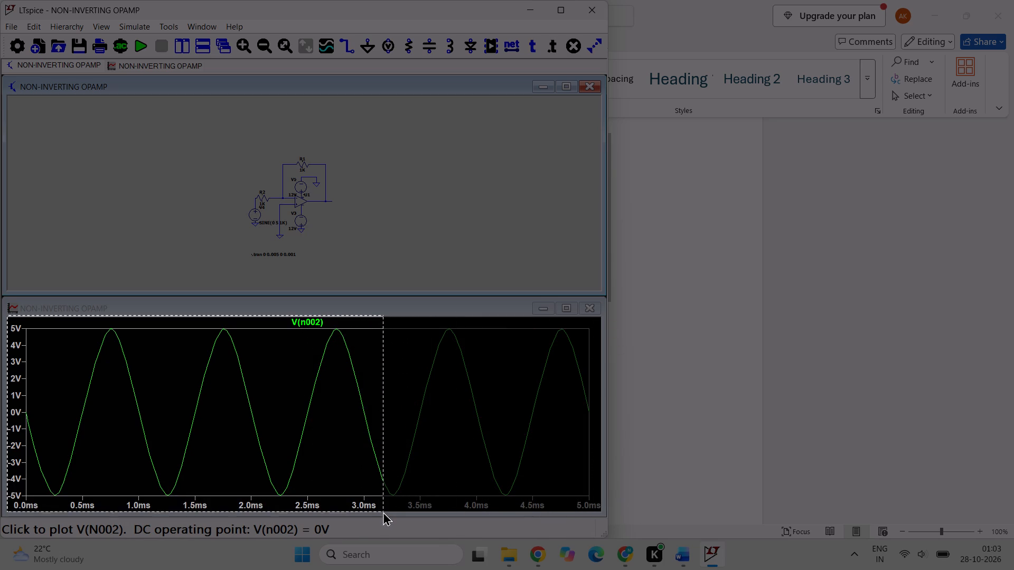
drag(383, 511, 369, 512)
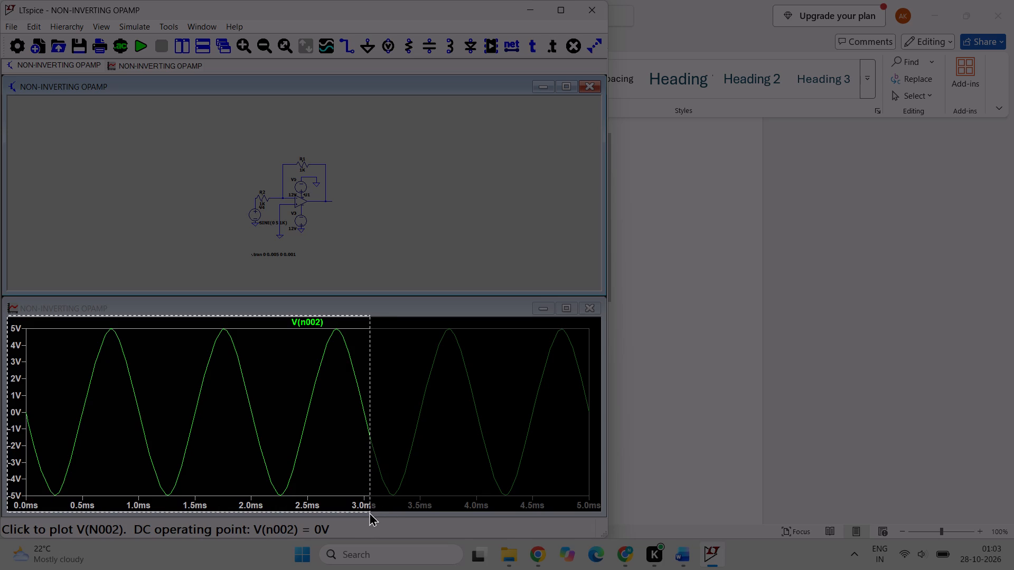
drag(369, 512, 362, 511)
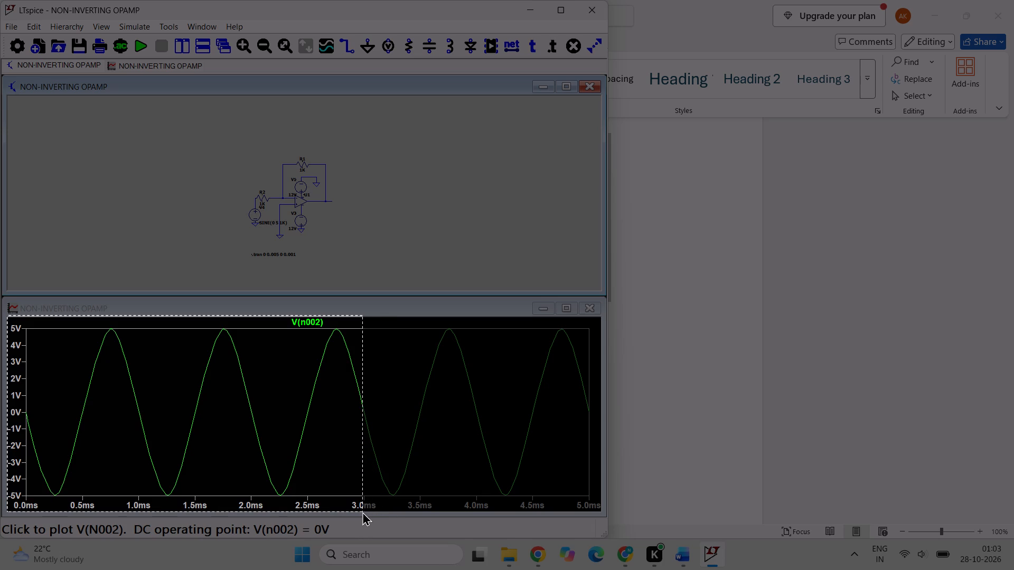
drag(362, 511, 365, 511)
drag(365, 511, 364, 511)
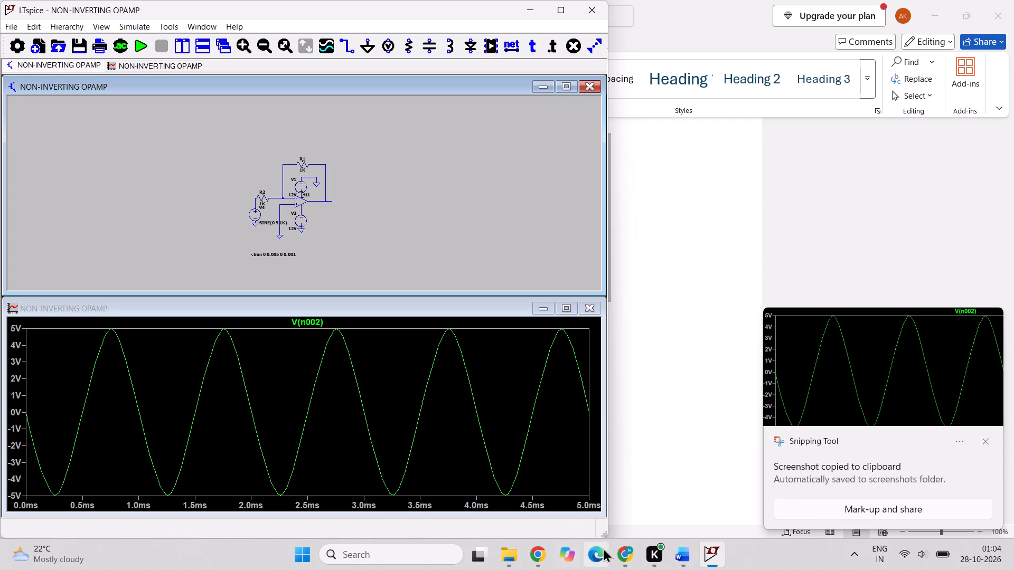
Switch to the LIC MANUALS SAMPLE document in Word and paste the captured waveform beneath the Graph heading, above the existing graph.
click(696, 553)
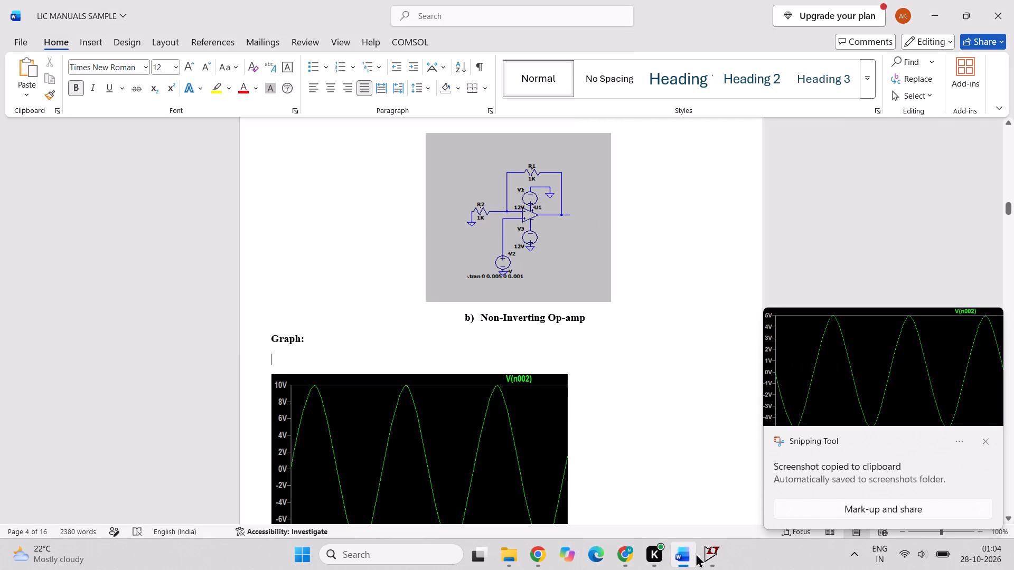
key(ctrl+v)
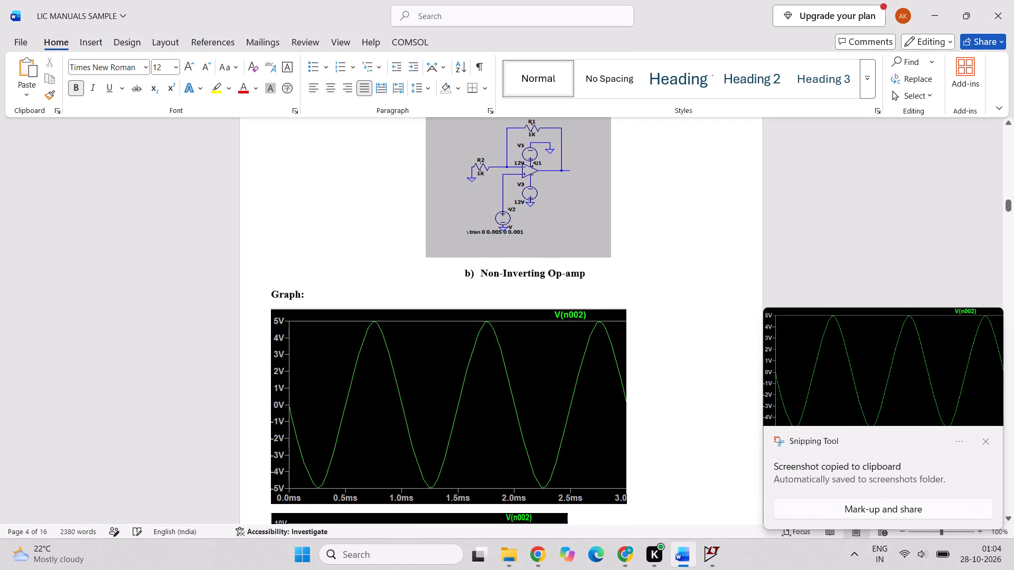
Narrow the pasted 5 V waveform picture to about the width of the graph beneath it, keeping its height.
scroll(524, 428, down, 1)
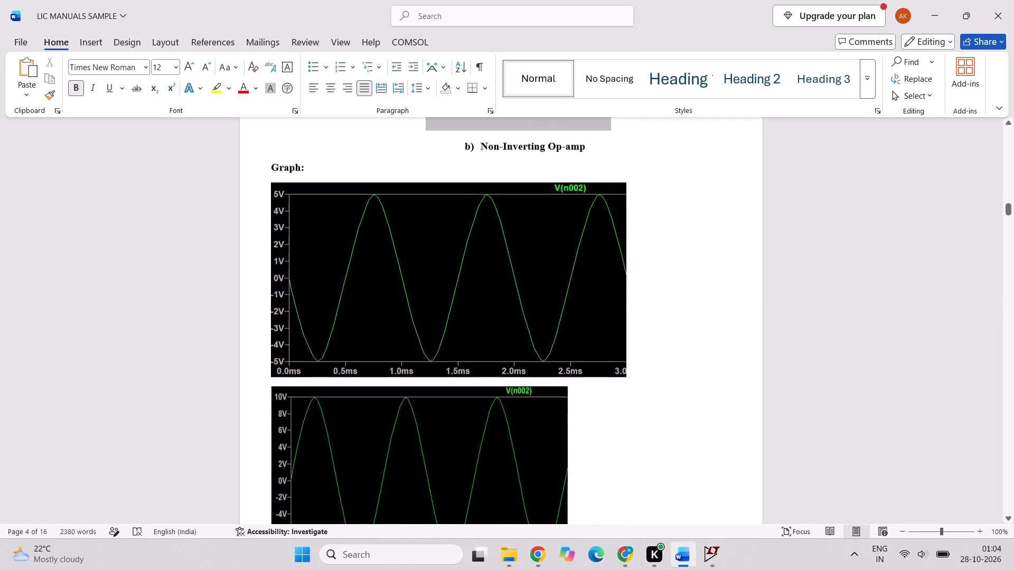
click(556, 330)
drag(628, 280, 564, 293)
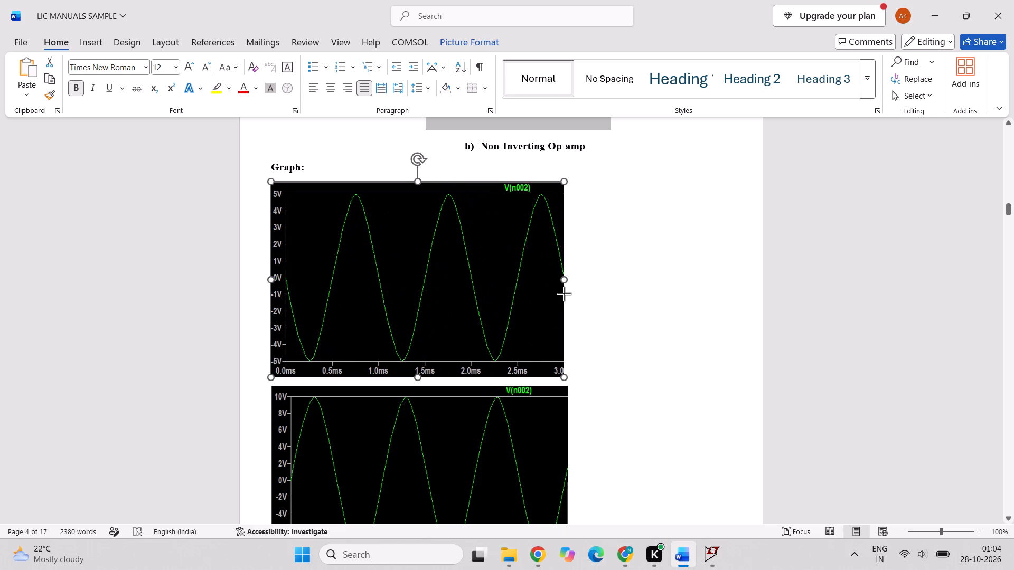
Widen the 5 V waveform picture slightly to match the width of the 10 V graph beneath it.
drag(564, 293, 565, 296)
Add the caption "Output of Inverting Op-amp" on its own line directly beneath the 5 V waveform picture.
click(590, 321)
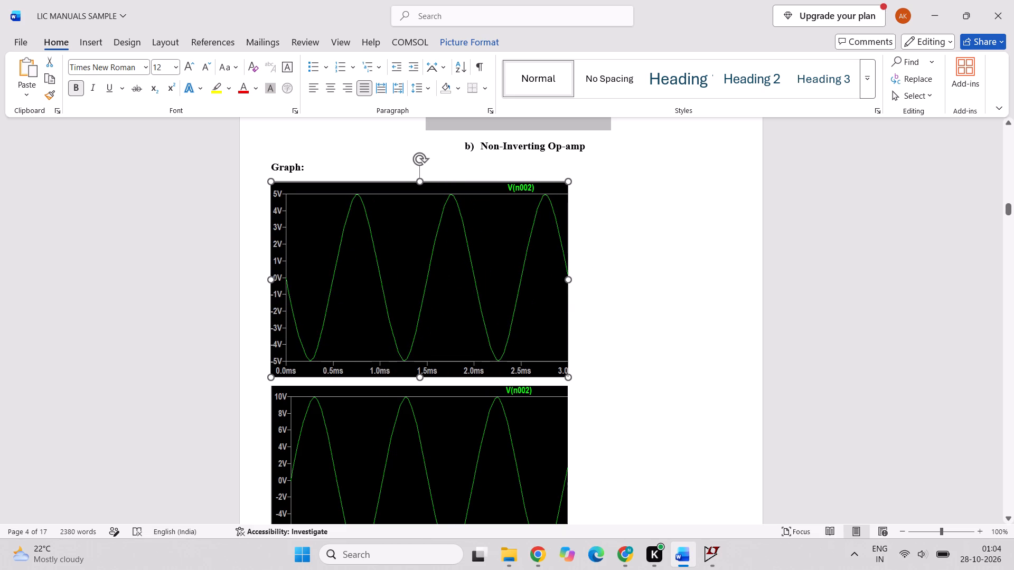
key(Return)
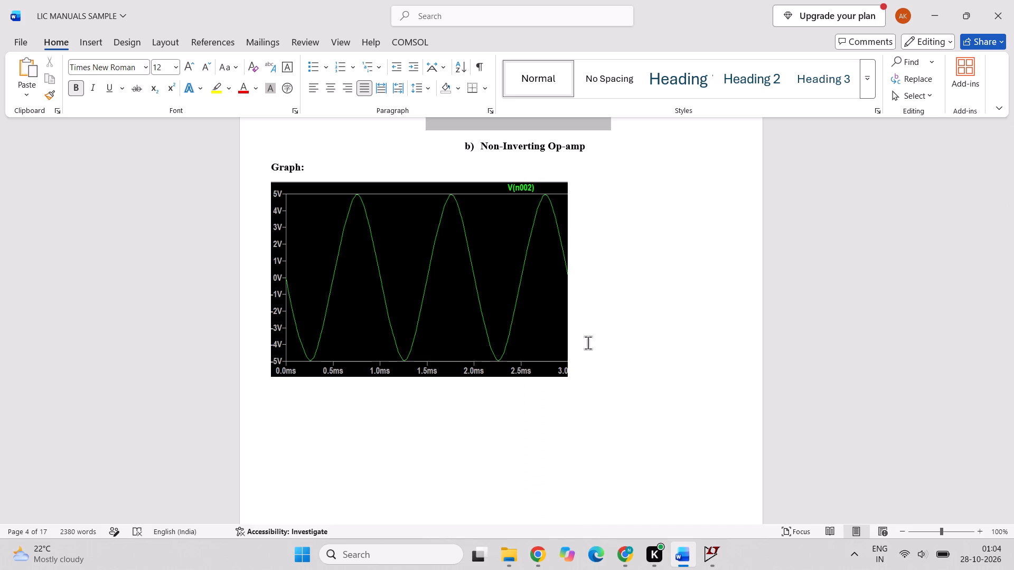
key(shift+i)
key(BackSpace)
text(Output of Inverting Opmp)
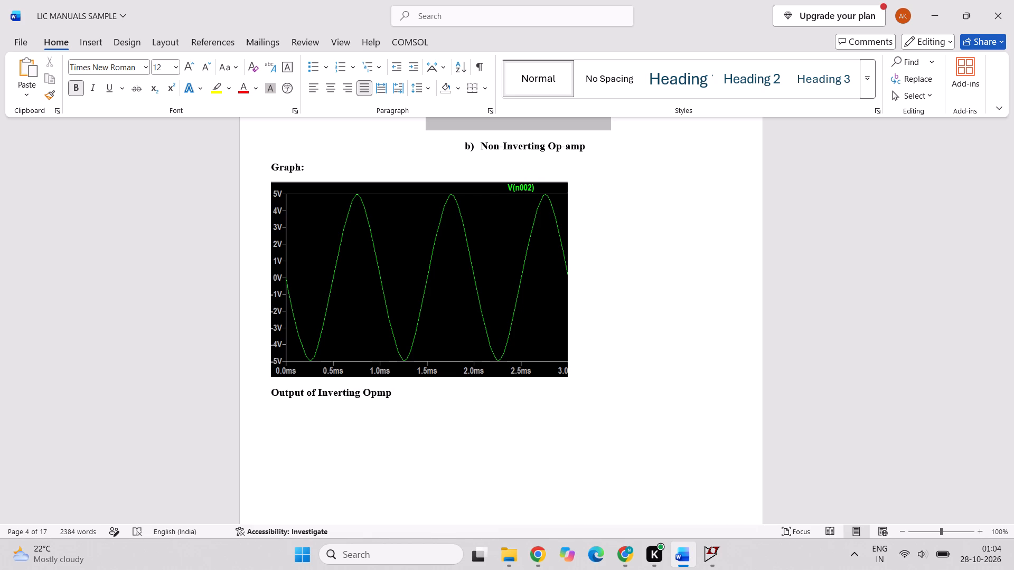
key(BackSpace)
key(BackSpace)
text(-amp)
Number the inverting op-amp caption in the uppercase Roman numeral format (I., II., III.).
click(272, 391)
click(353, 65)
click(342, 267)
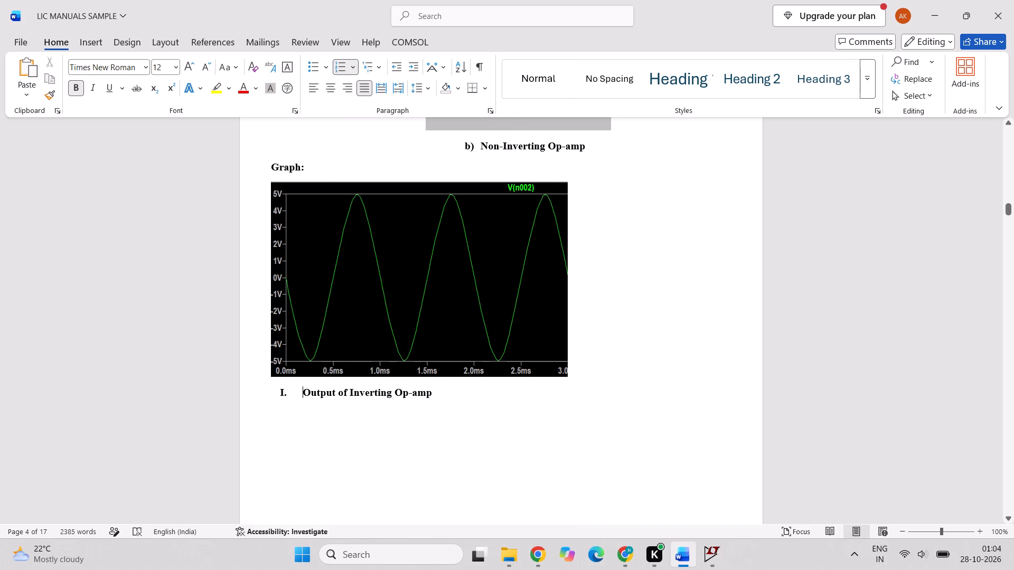
Number the "Output of Inverting Op-amp" caption in the lowercase Roman numeral format (i., ii., iii.).
scroll(323, 414, down, 3)
scroll(323, 414, up, 1)
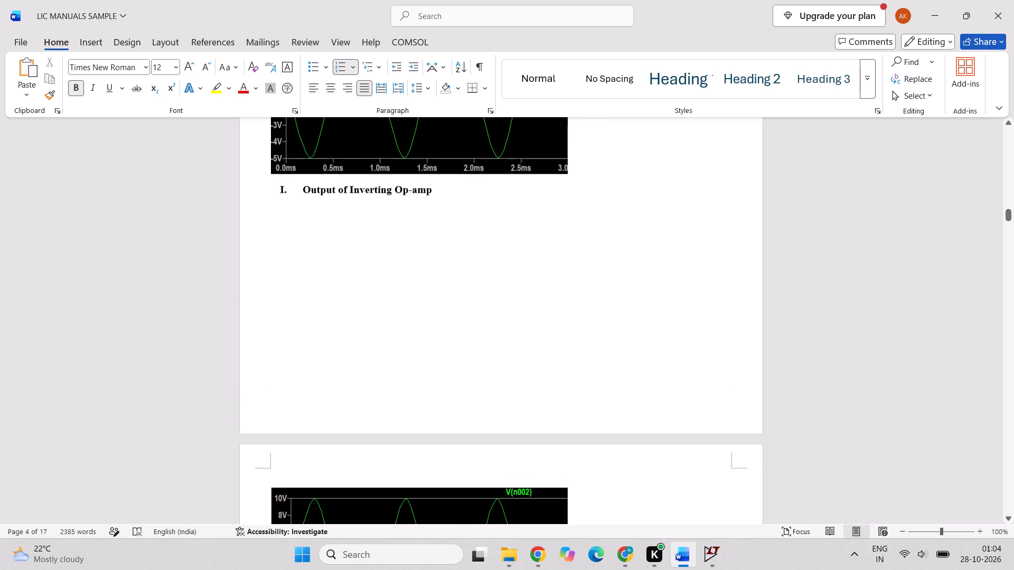
click(285, 191)
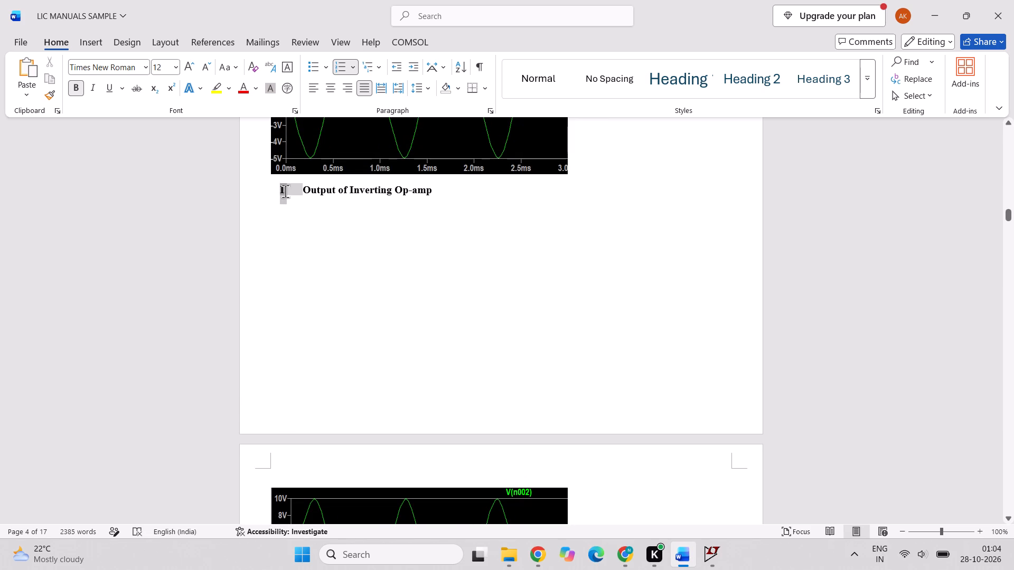
click(358, 65)
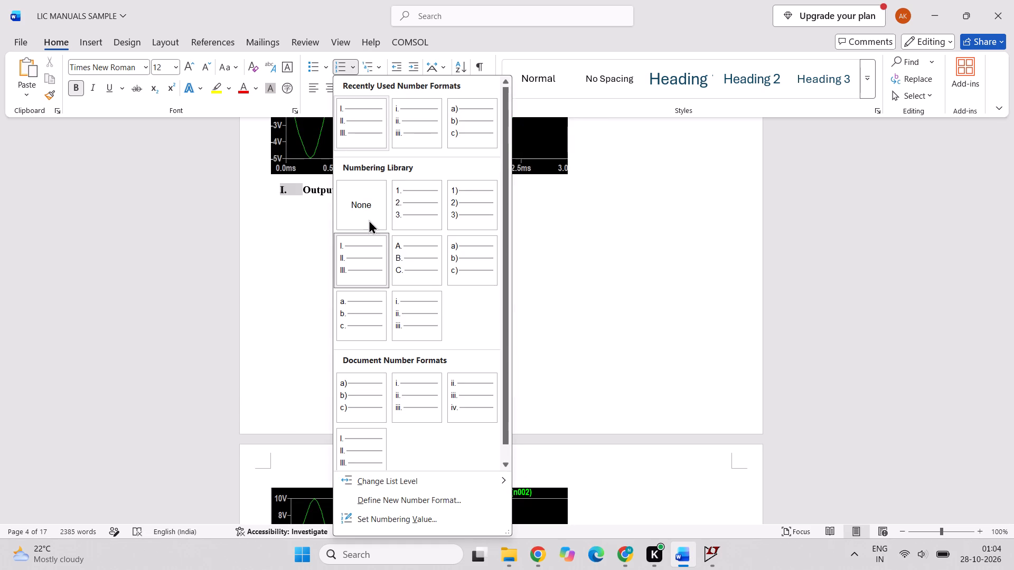
click(405, 320)
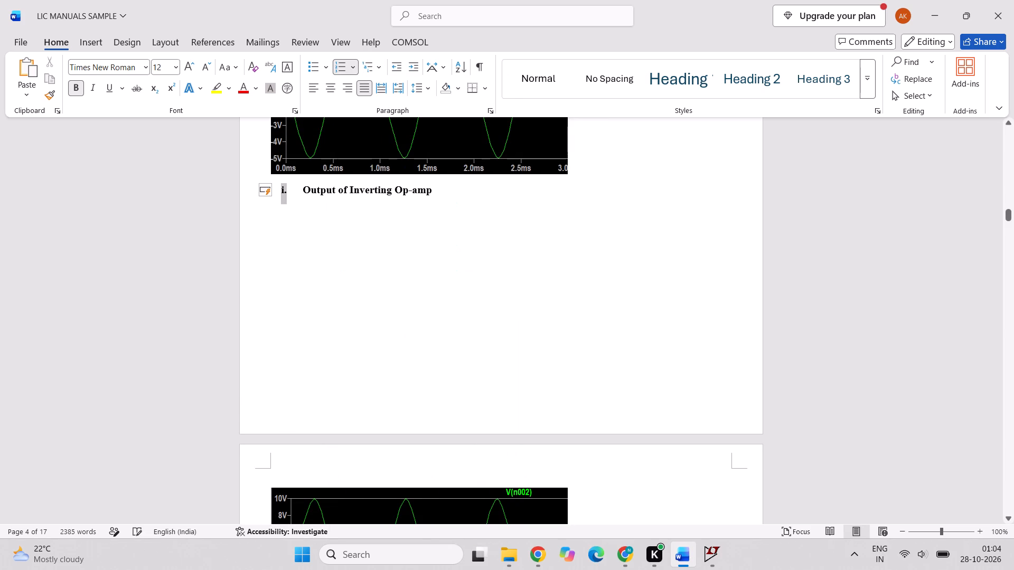
Increase the indent of the "Output of Inverting Op-amp" caption by two levels.
click(300, 187)
click(412, 69)
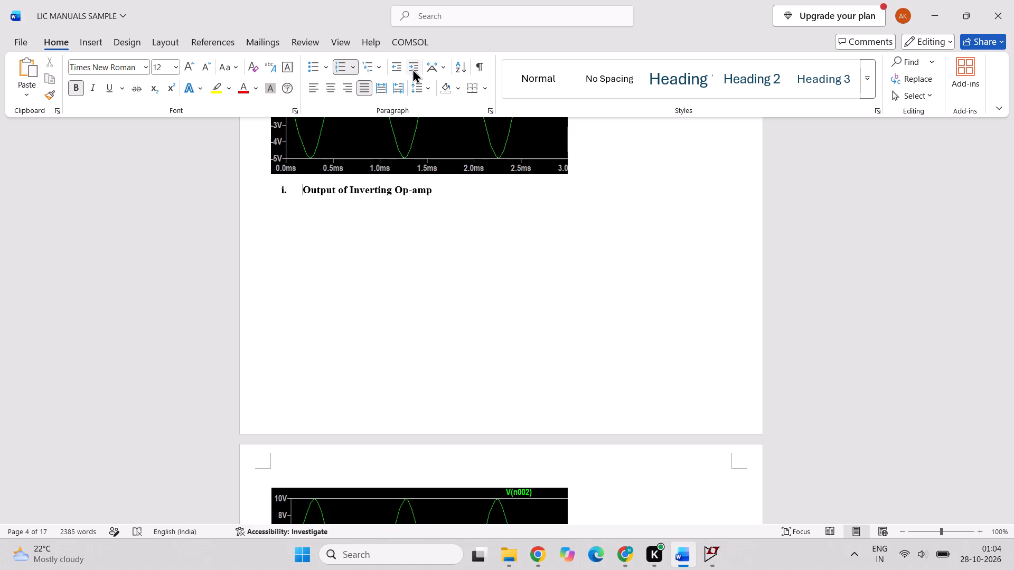
click(412, 69)
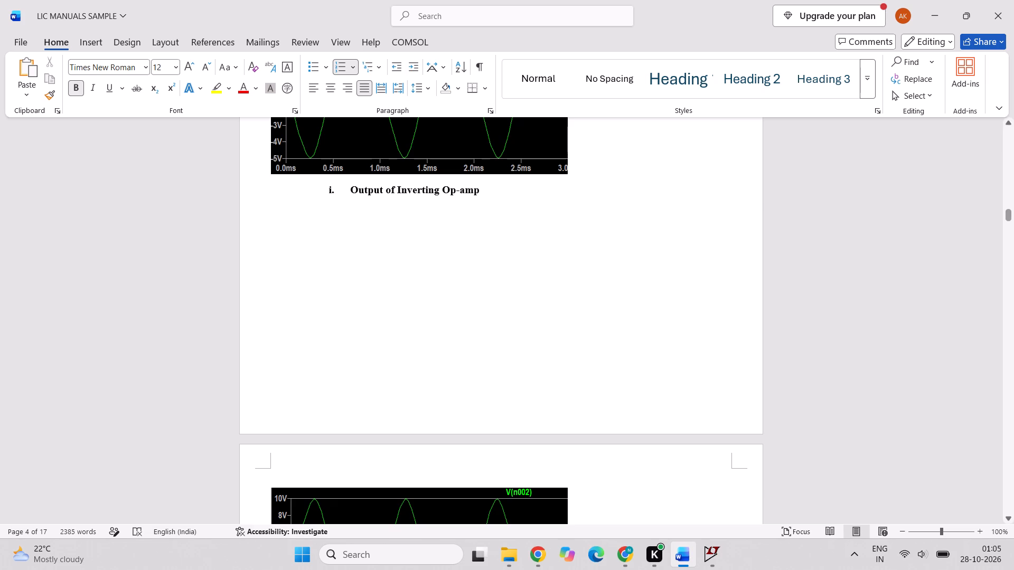
click(430, 267)
Shrink the 10 V non-inverting output graph proportionally to about three-quarters of its size.
scroll(430, 267, down, 3)
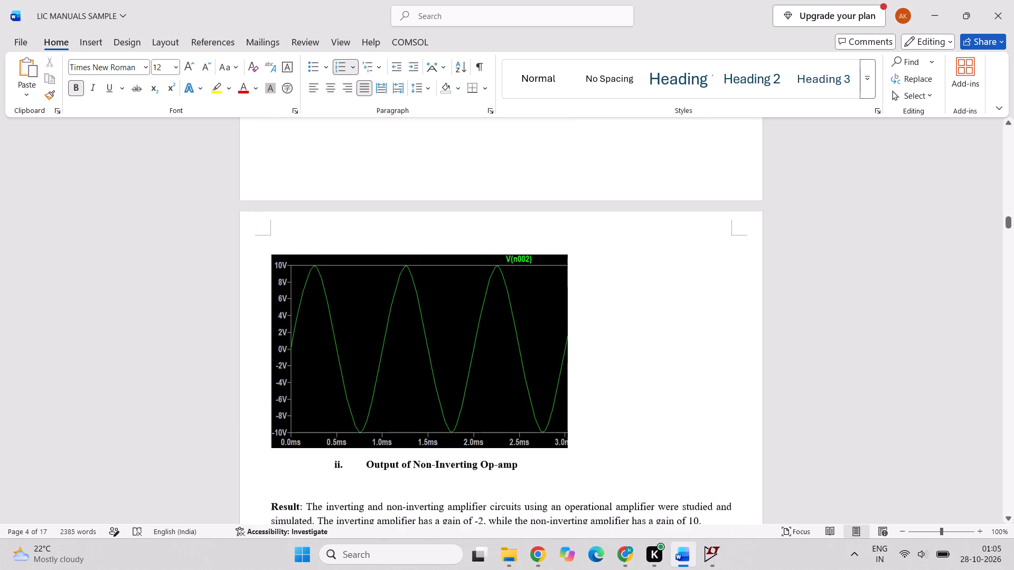
click(444, 354)
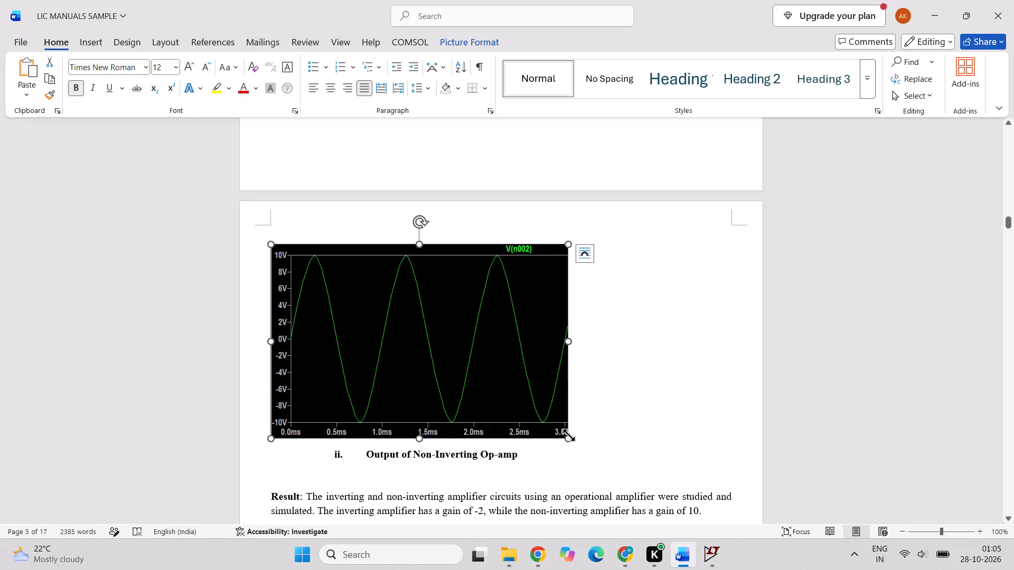
drag(568, 439, 543, 416)
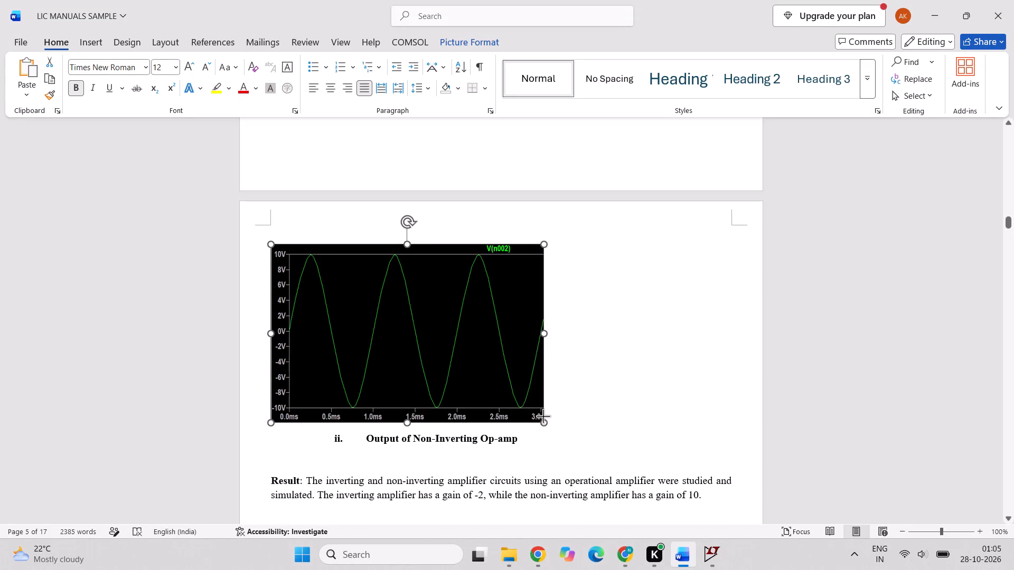
drag(543, 416, 483, 391)
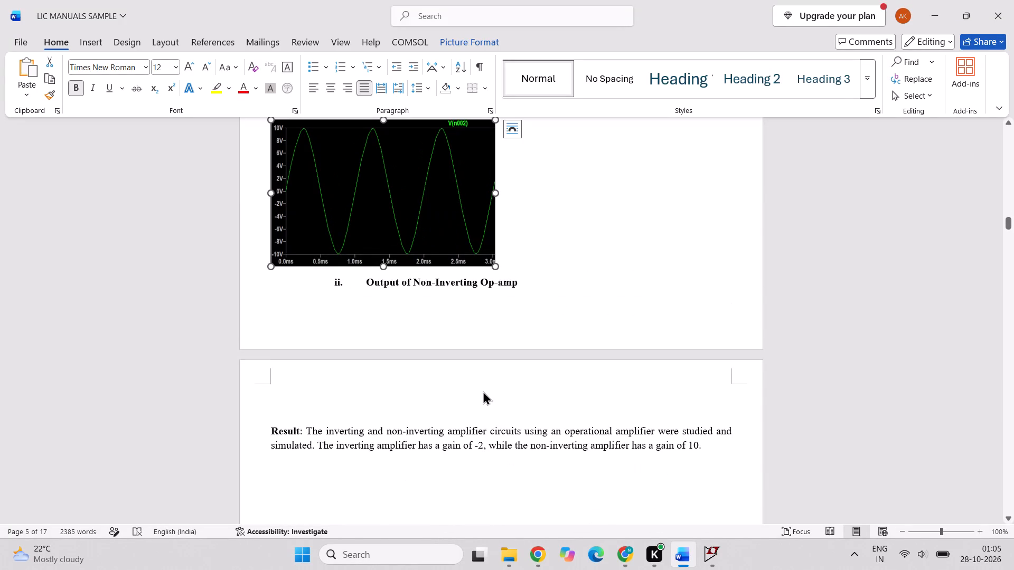
Shrink the 5 V inverting output graph proportionally to about 85% of its size.
scroll(483, 391, up, 2)
scroll(502, 190, up, 1)
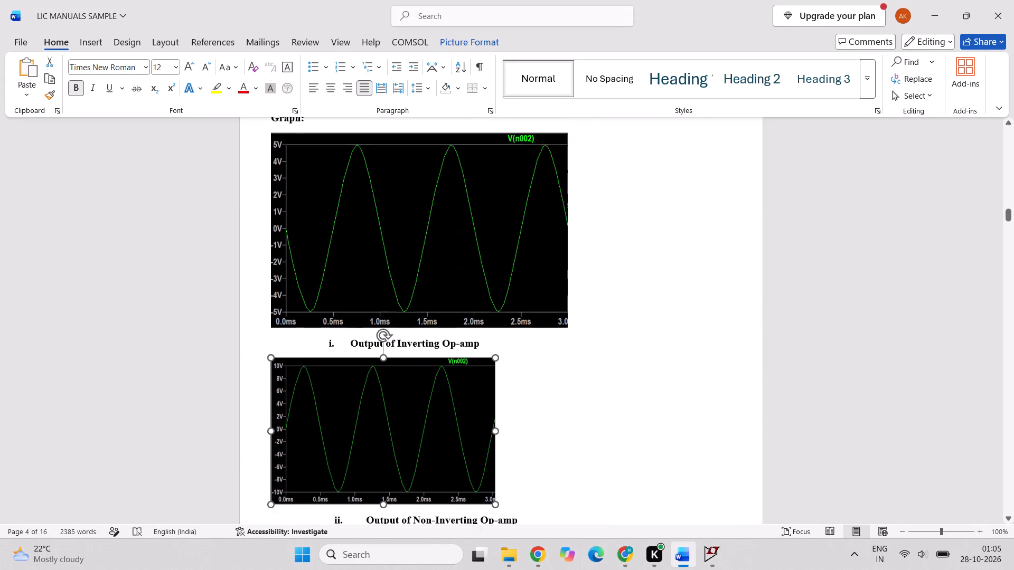
click(502, 212)
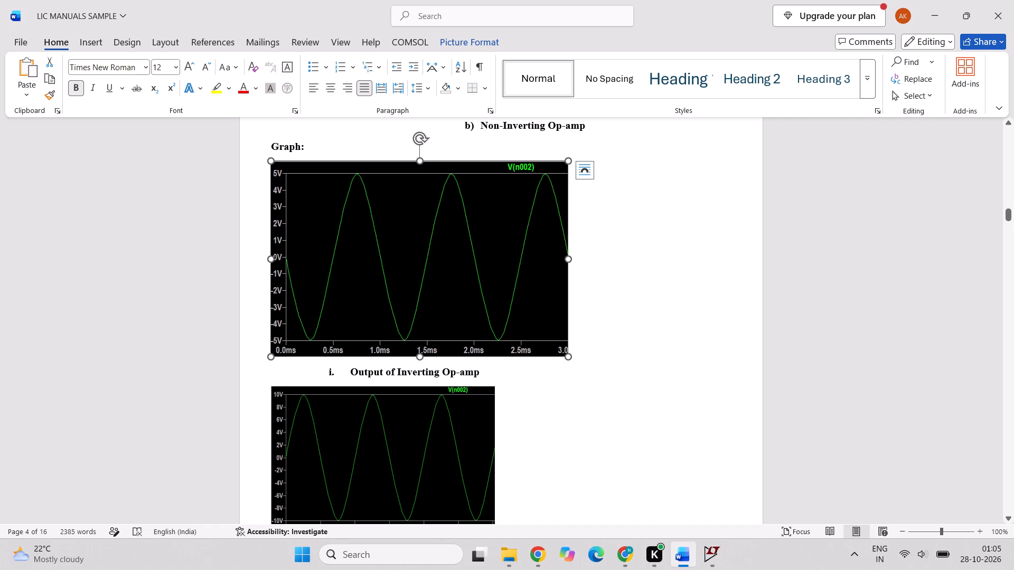
drag(569, 355, 527, 329)
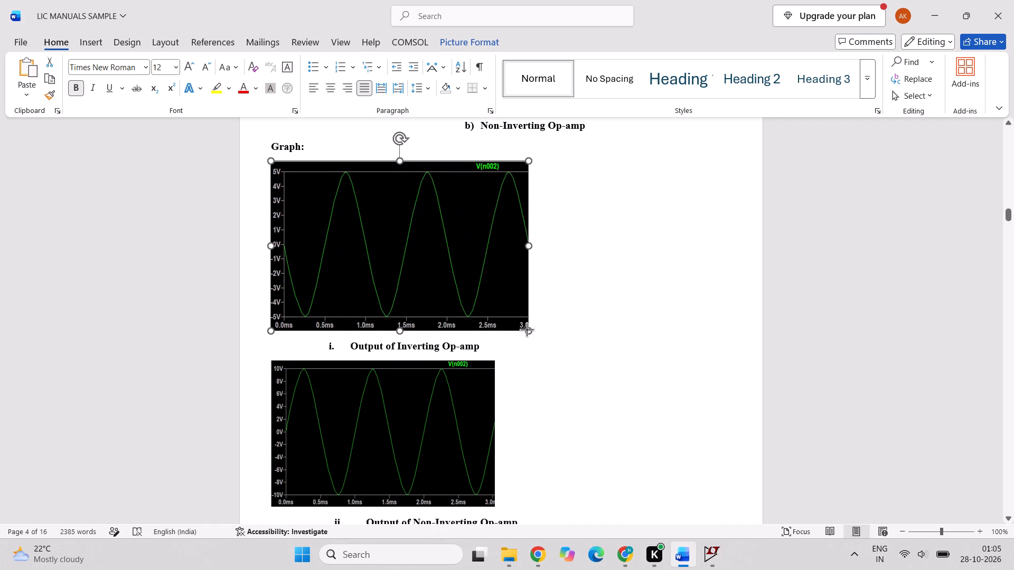
drag(527, 329, 522, 328)
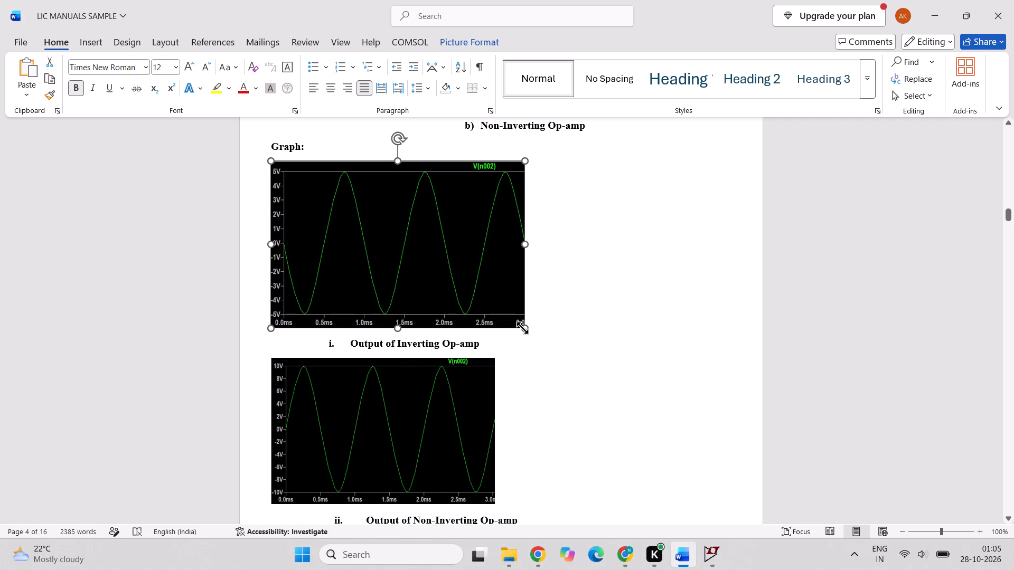
Enlarge the 10 V non-inverting output graph proportionally to match the width of the 5 V graph above it.
click(465, 435)
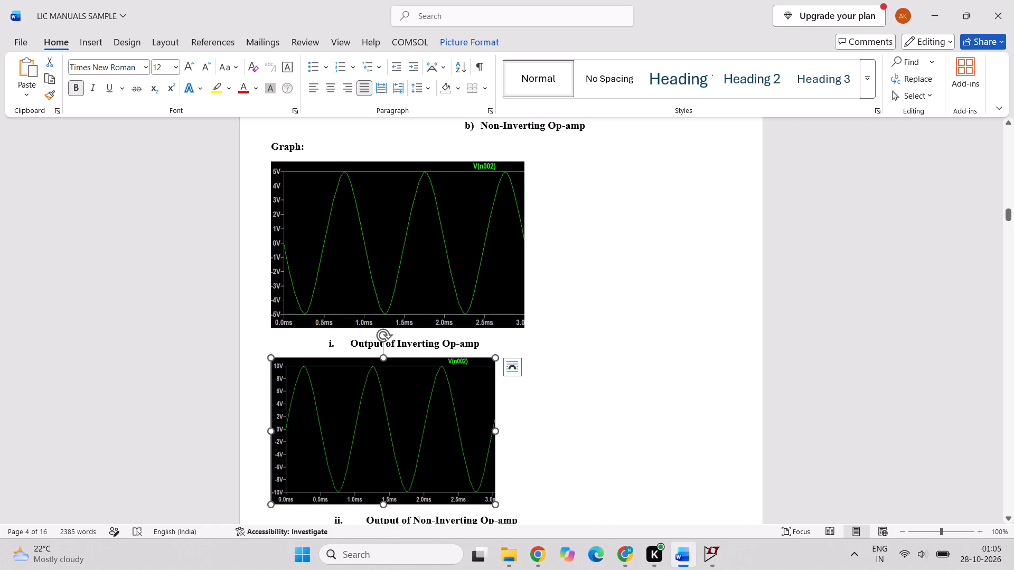
drag(496, 504, 520, 508)
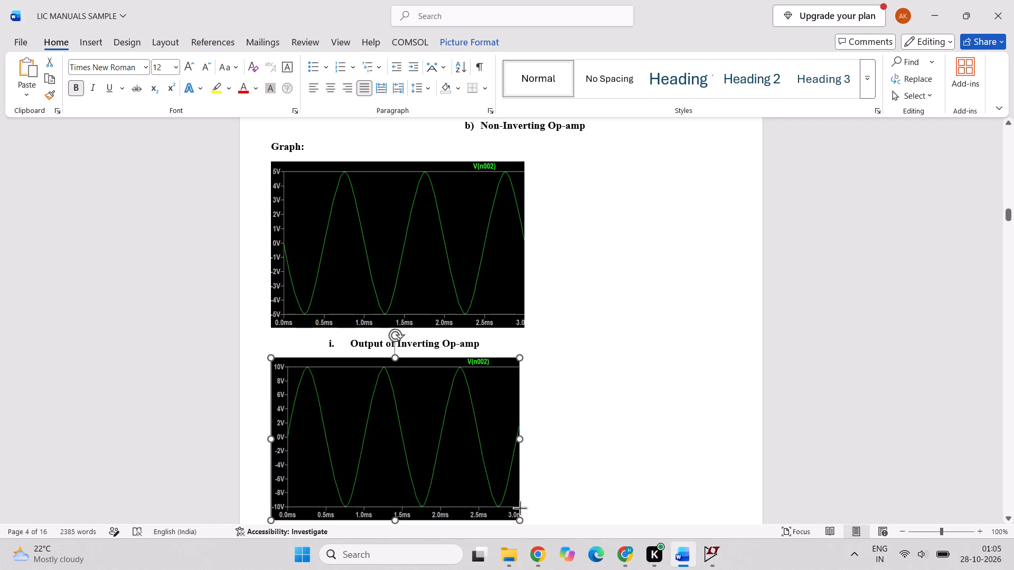
drag(520, 508, 525, 507)
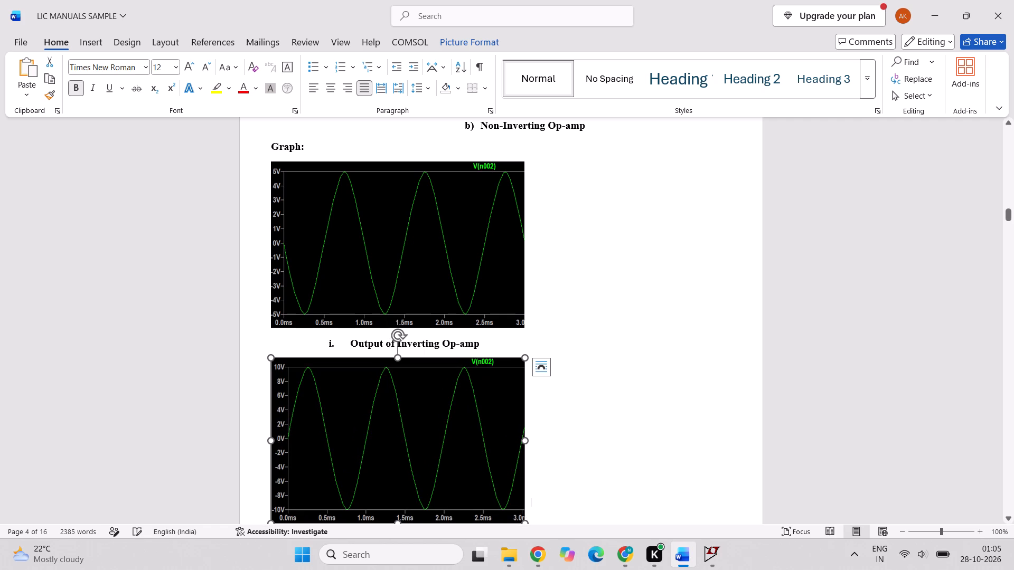
click(569, 483)
Review the layout of Experiment 1's circuit diagrams, output graphs and captions.
scroll(569, 483, down, 2)
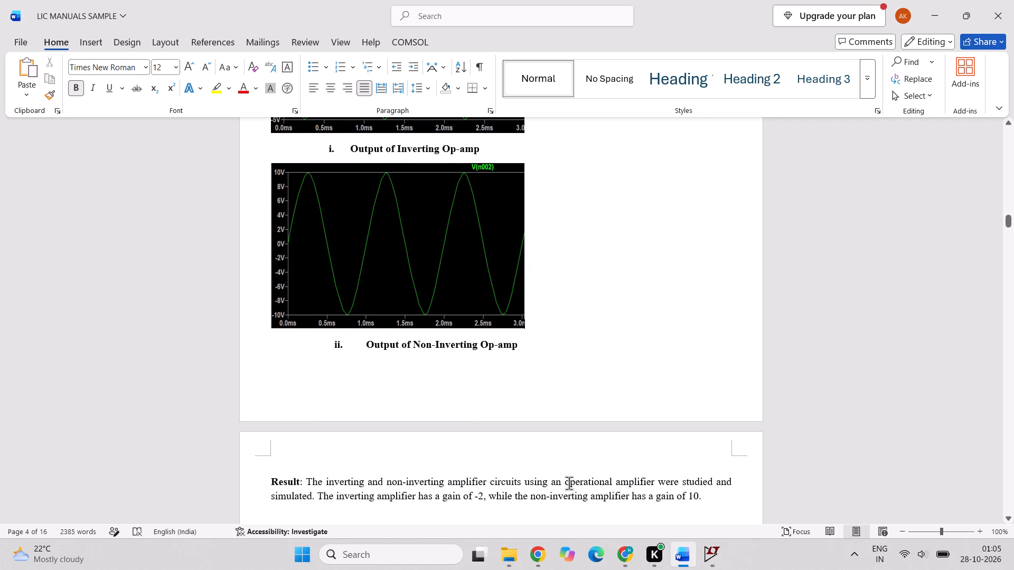
scroll(569, 483, up, 2)
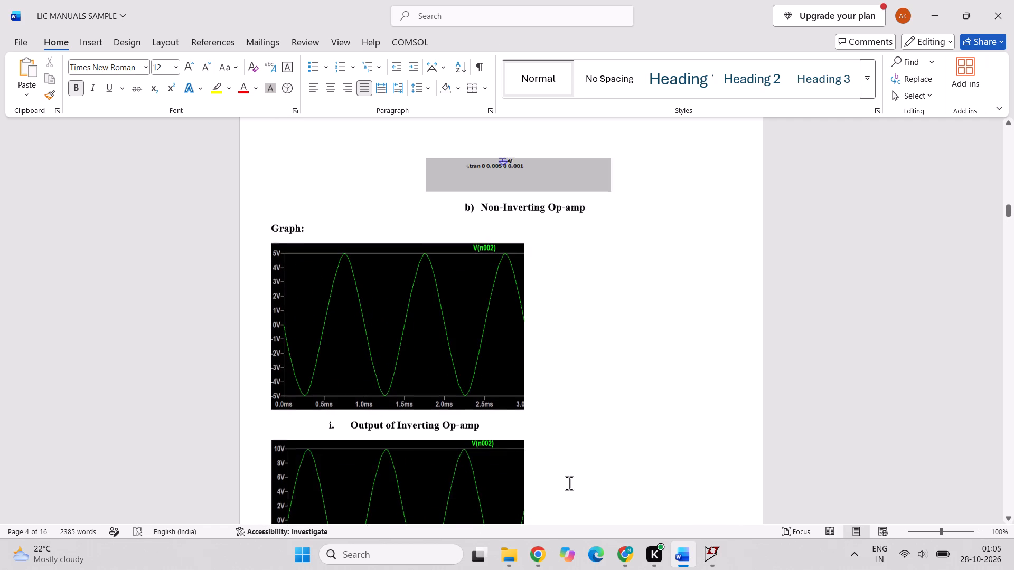
scroll(569, 483, up, 1)
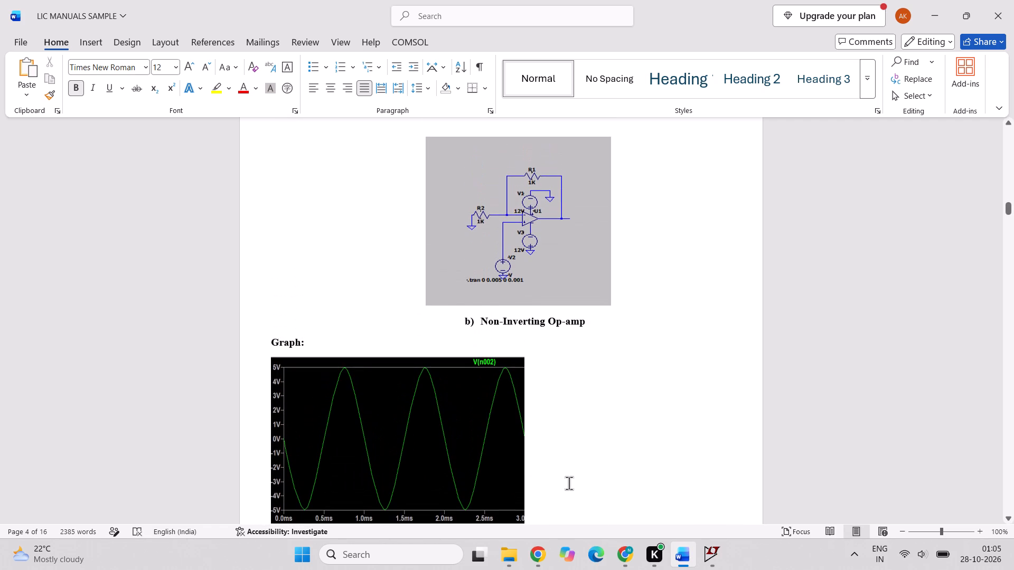
scroll(569, 483, up, 3)
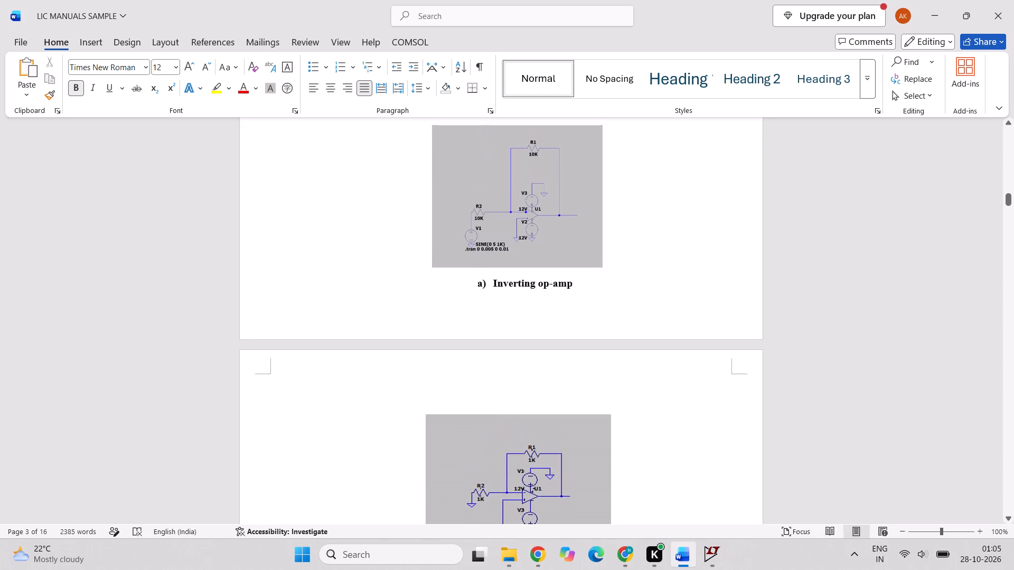
scroll(569, 483, down, 5)
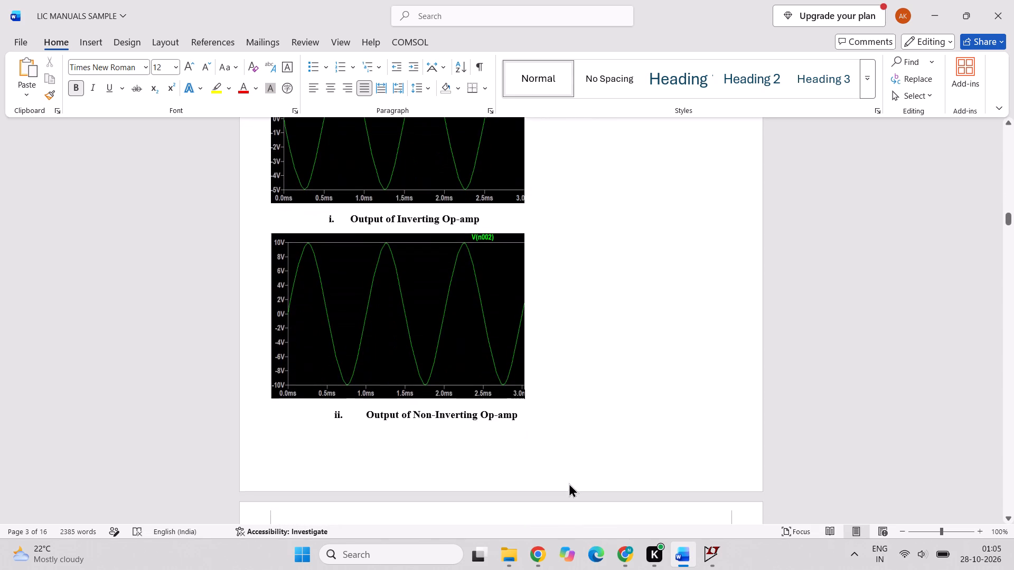
Decrease the indent of the "Output of Non-Inverting Op-amp" caption by one level.
scroll(569, 483, up, 1)
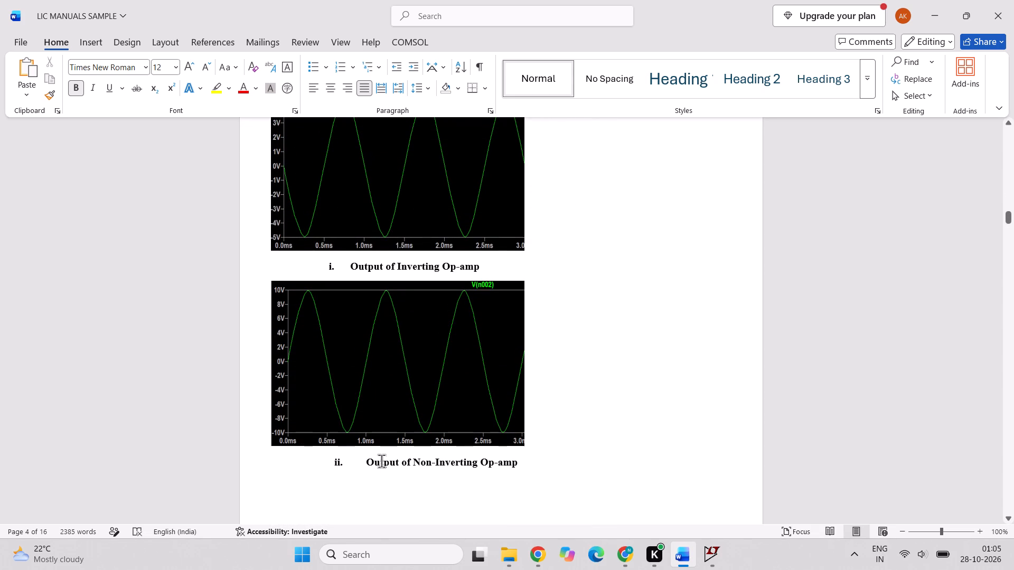
click(367, 461)
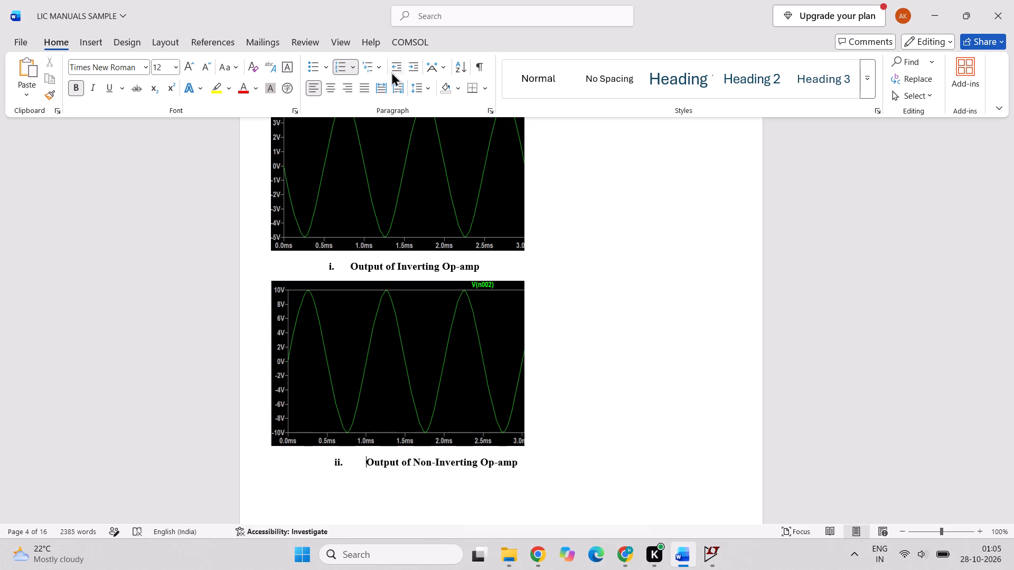
click(390, 67)
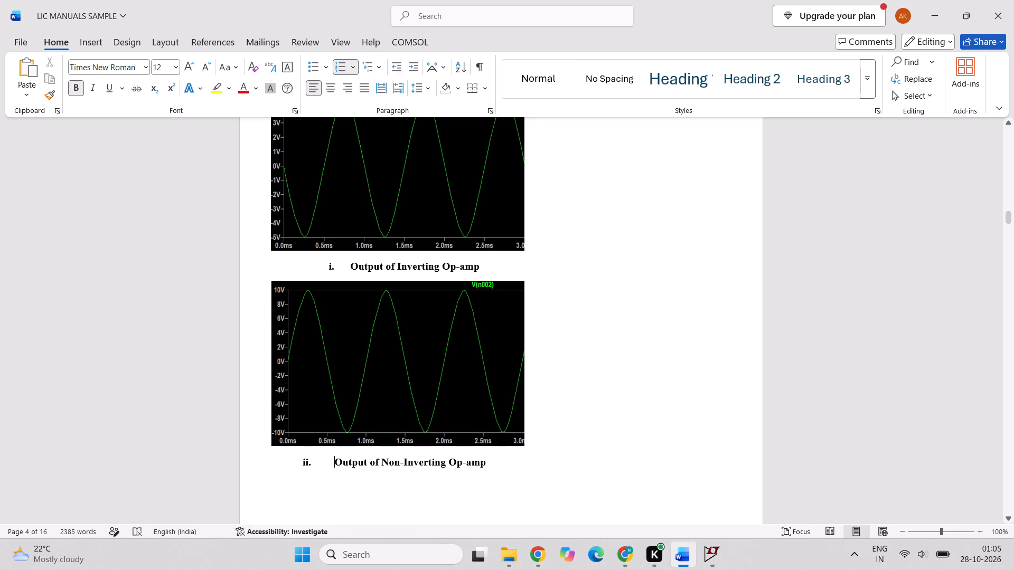
click(613, 415)
Review the Result of Experiment 1 and the opening theory of Experiment 2.
scroll(613, 415, down, 2)
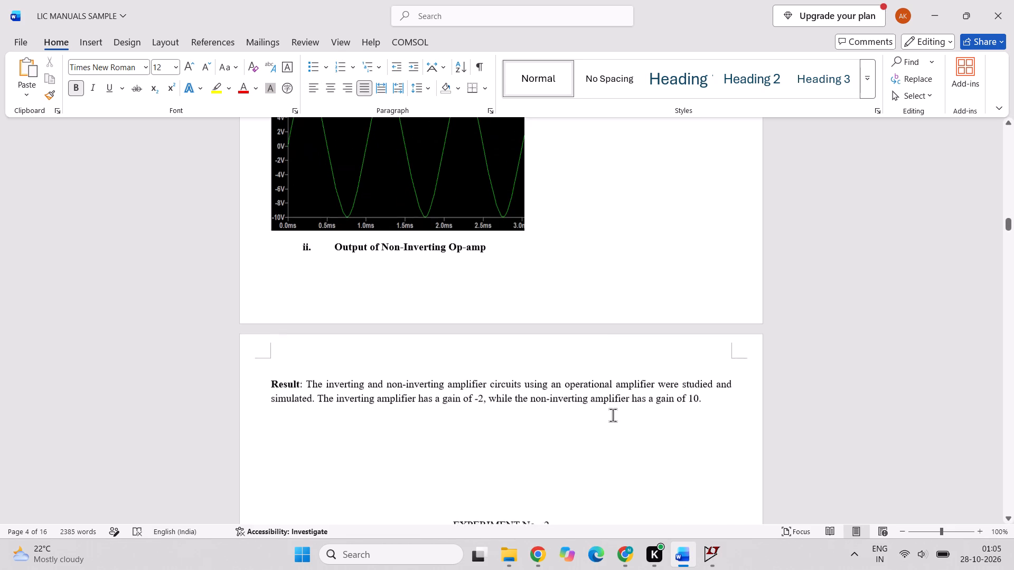
scroll(613, 415, down, 3)
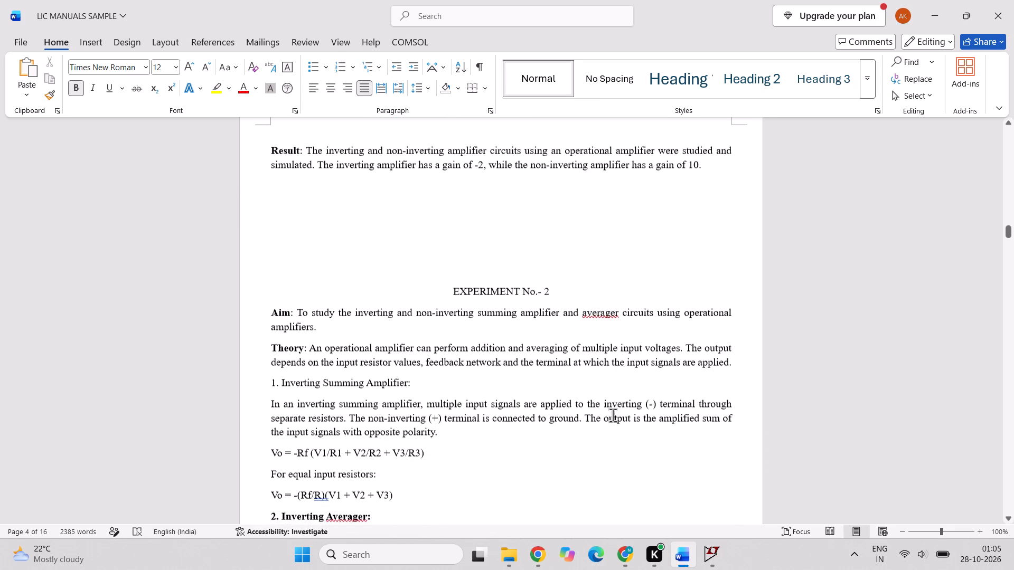
scroll(613, 415, down, 1)
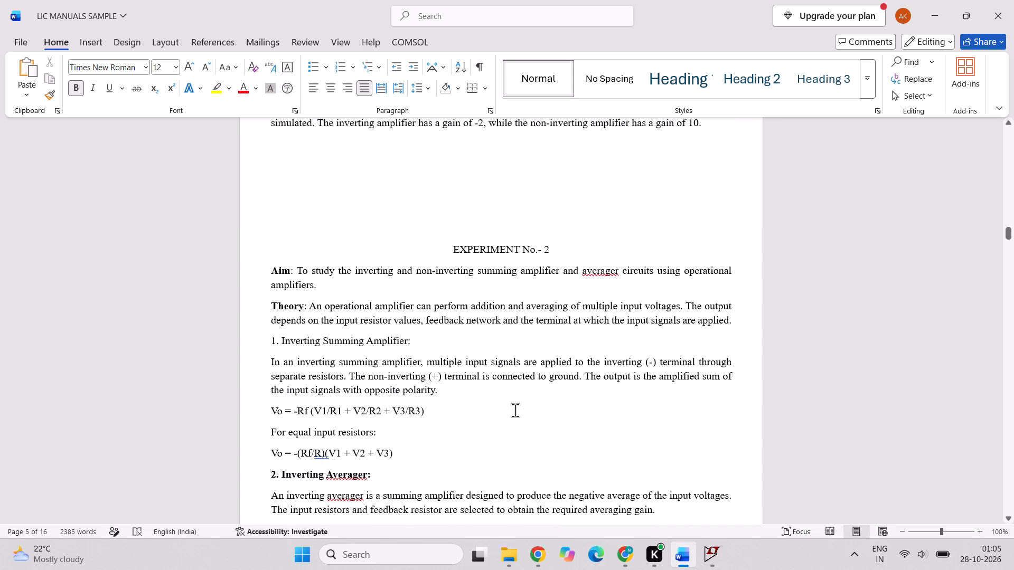
scroll(515, 410, down, 2)
Delete the existing circuit picture above the "Inverting op-amp" caption in Experiment 1.
scroll(515, 410, up, 1)
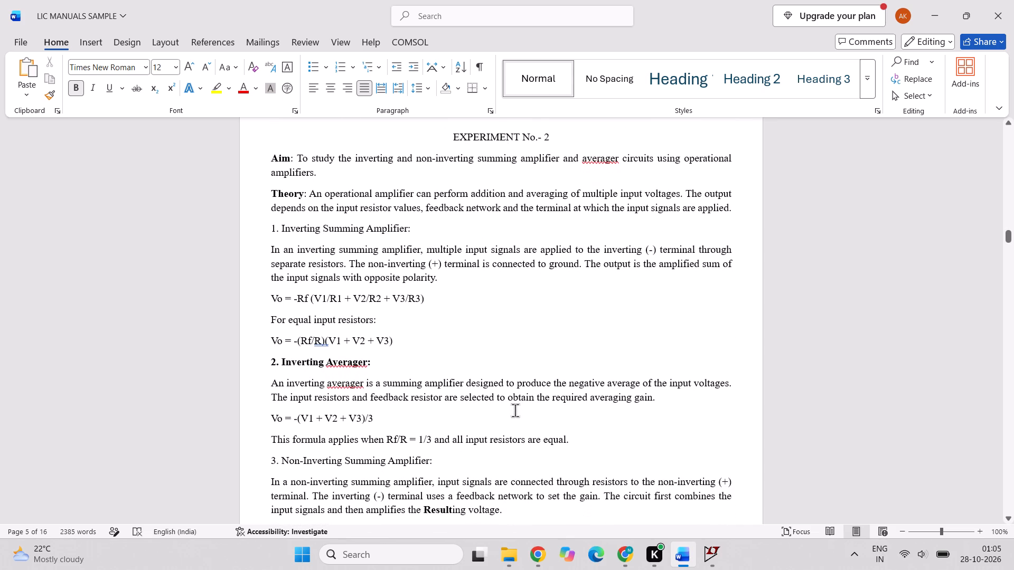
scroll(515, 410, up, 7)
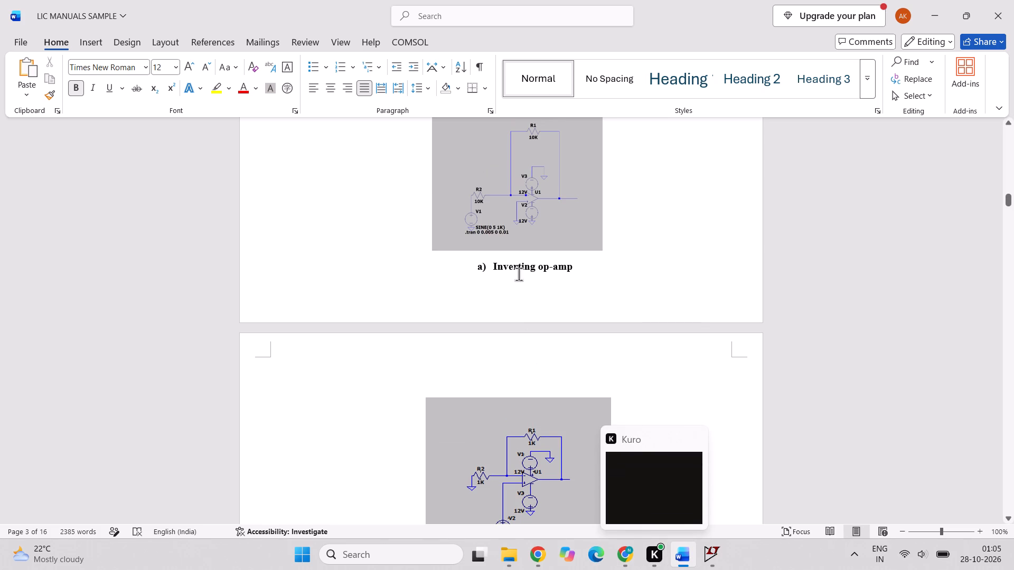
click(513, 235)
key(BackSpace)
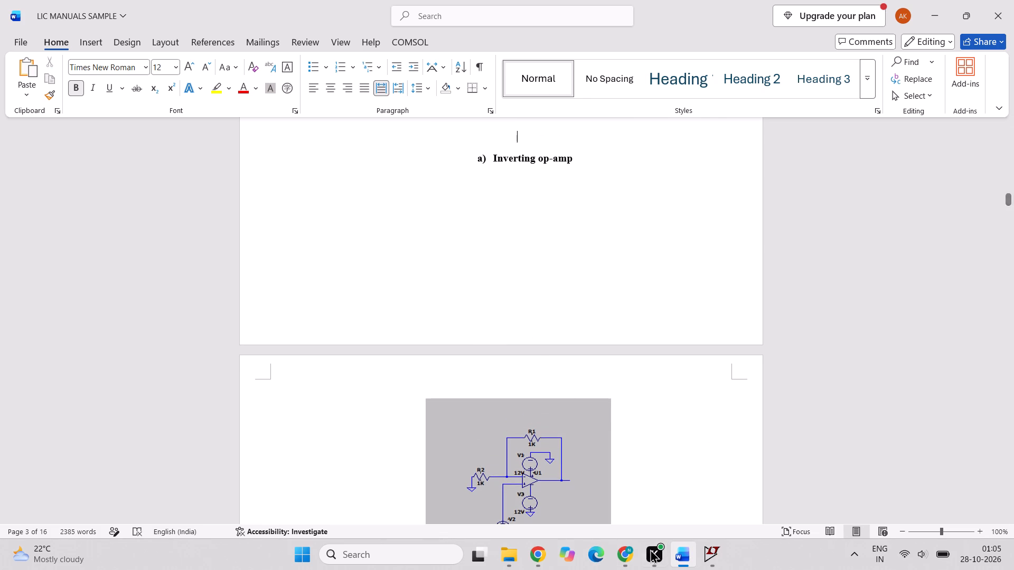
Capture the op-amp schematic with 1K resistors from LTspice and paste it into the Word document above the "Inverting op-amp" caption.
click(705, 552)
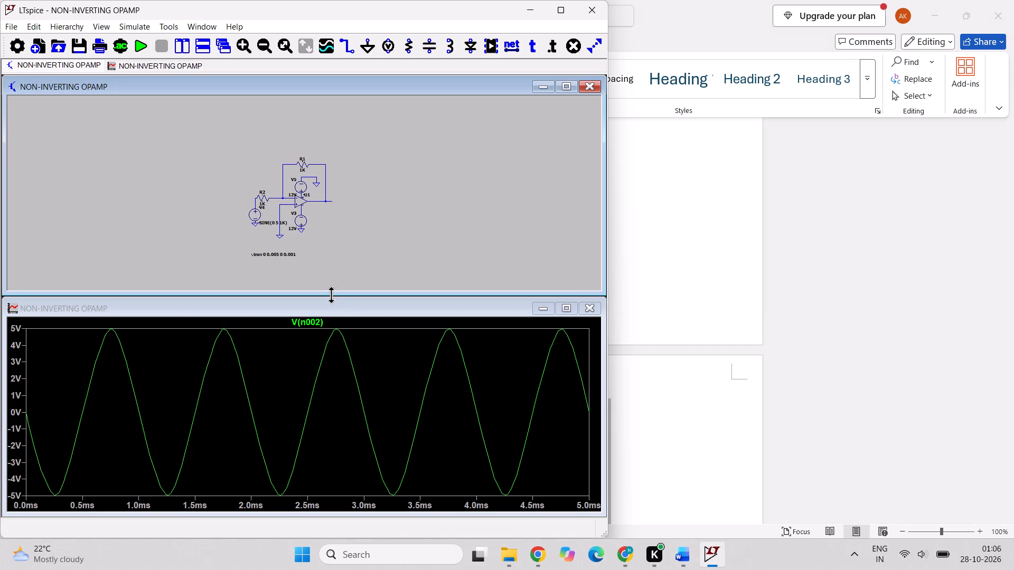
key(Print)
drag(227, 128, 353, 274)
click(678, 556)
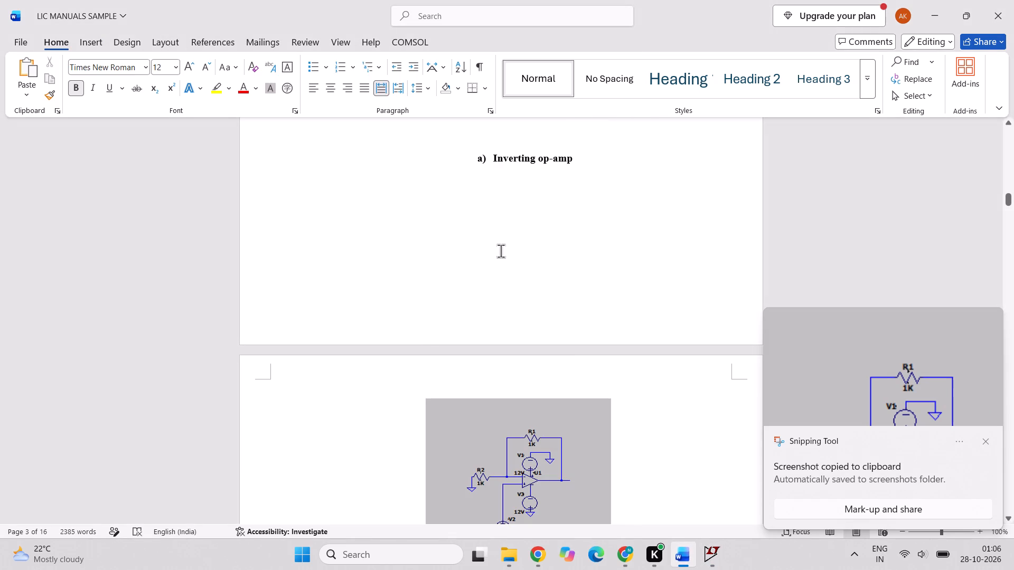
scroll(496, 184, up, 1)
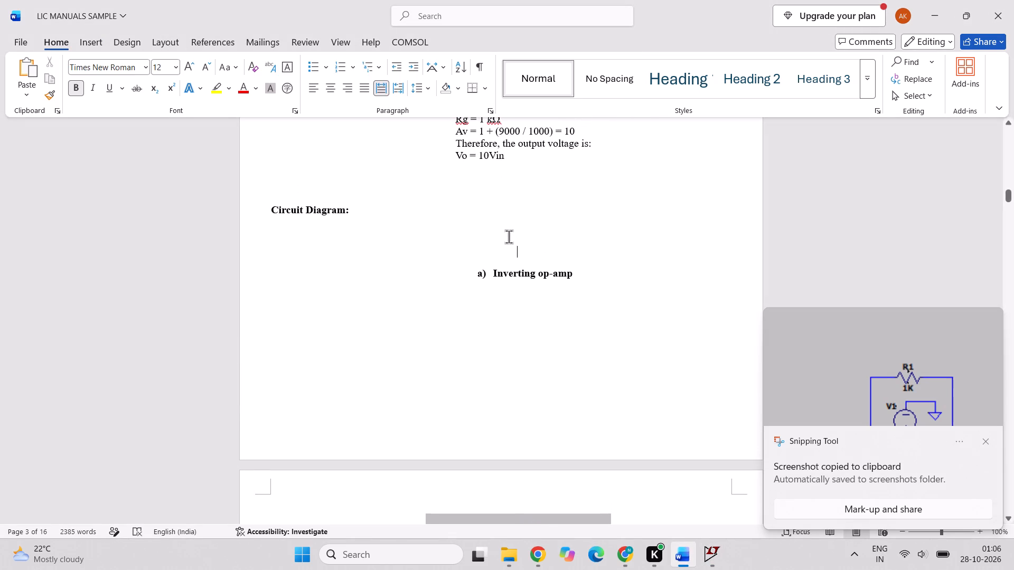
key(ctrl+v)
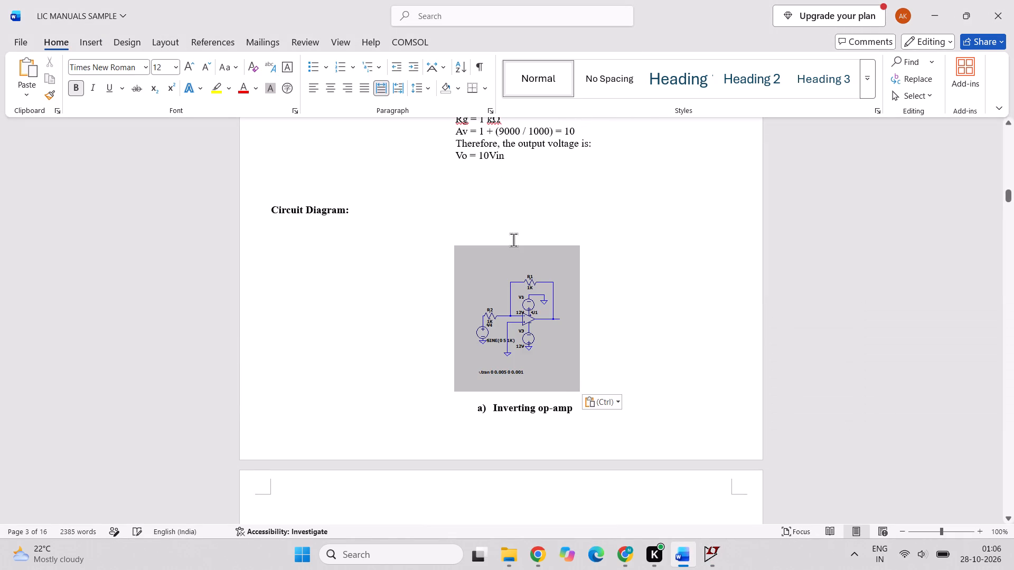
Widen the pasted inverting op-amp diagram to about 125% of its width, keeping its height.
drag(562, 332, 579, 319)
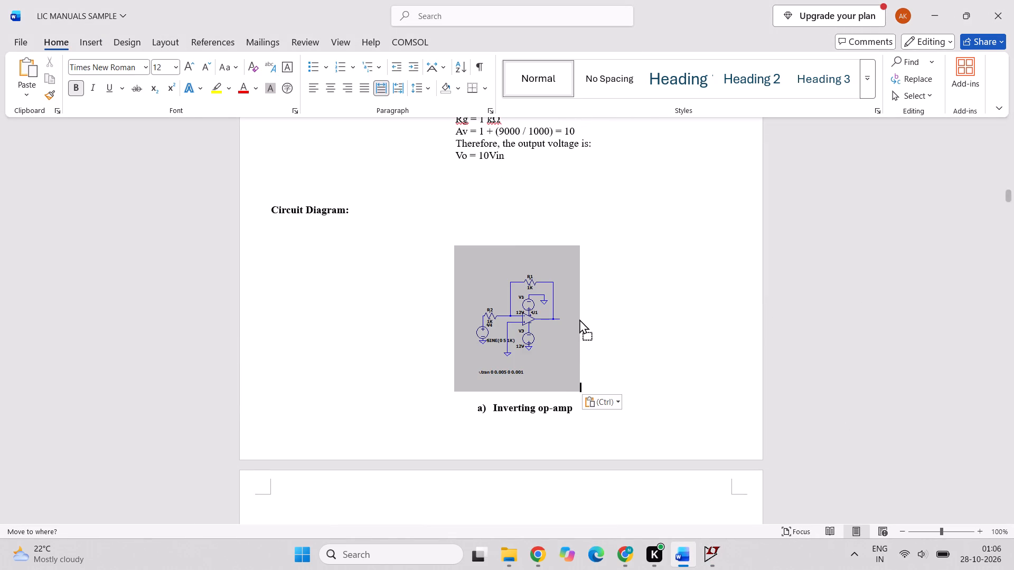
drag(579, 319, 542, 340)
click(542, 340)
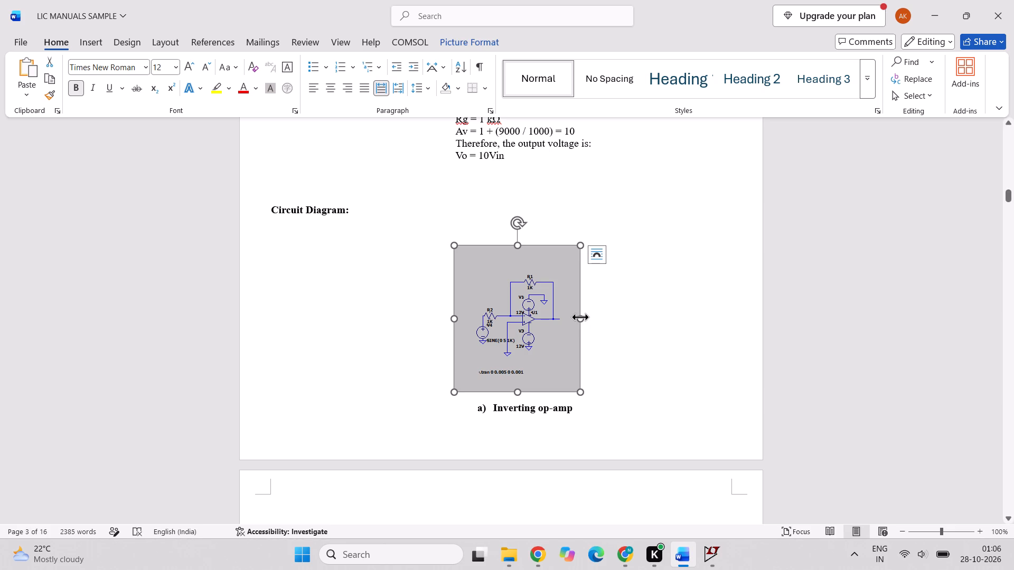
drag(580, 316, 625, 319)
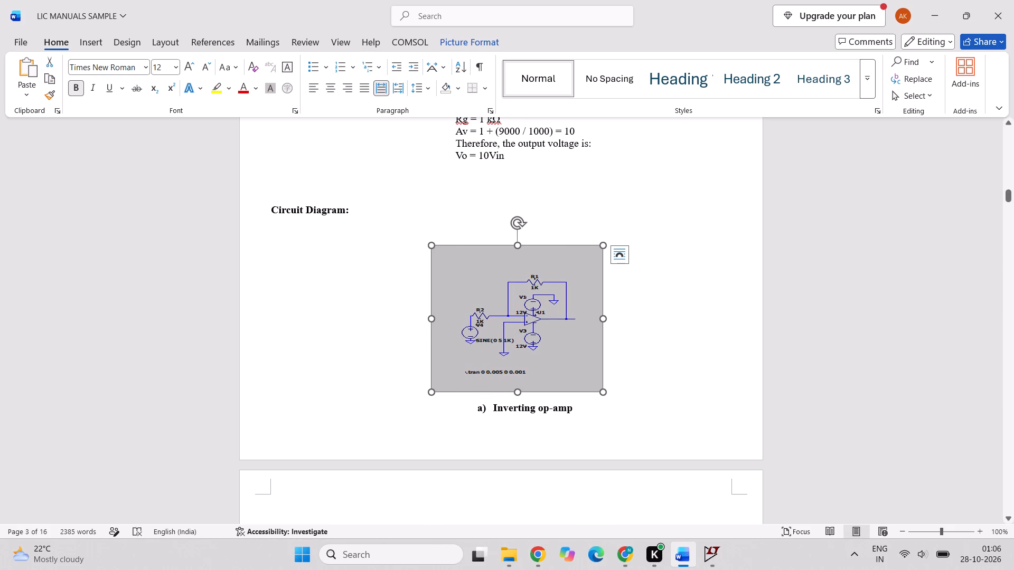
click(517, 392)
drag(605, 319, 591, 322)
click(641, 330)
Shrink the non-inverting op-amp diagram to about 86% width and 92% height, matching the width of the inverting diagram.
scroll(641, 330, down, 2)
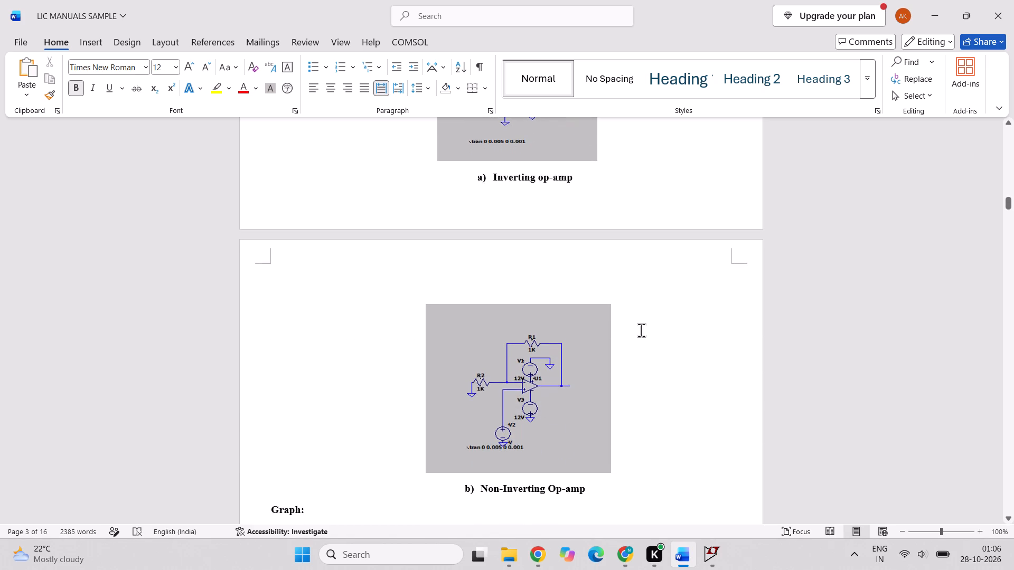
click(575, 377)
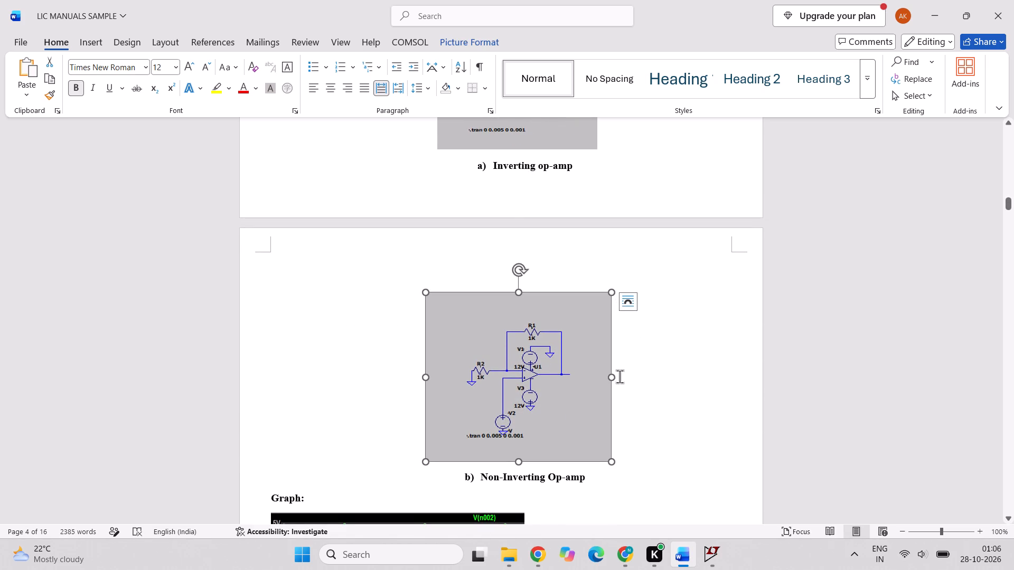
drag(611, 378, 595, 383)
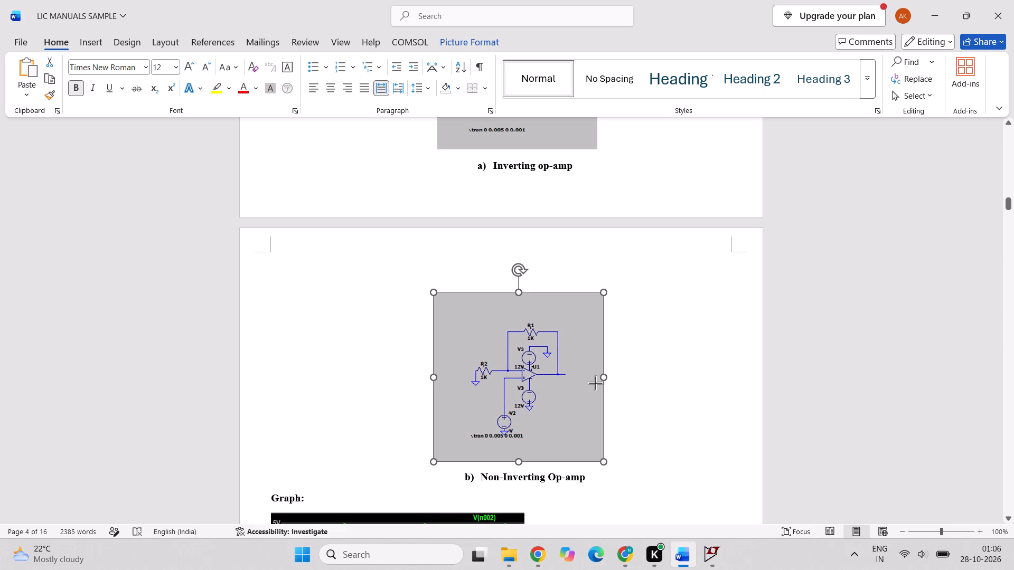
drag(595, 383, 592, 386)
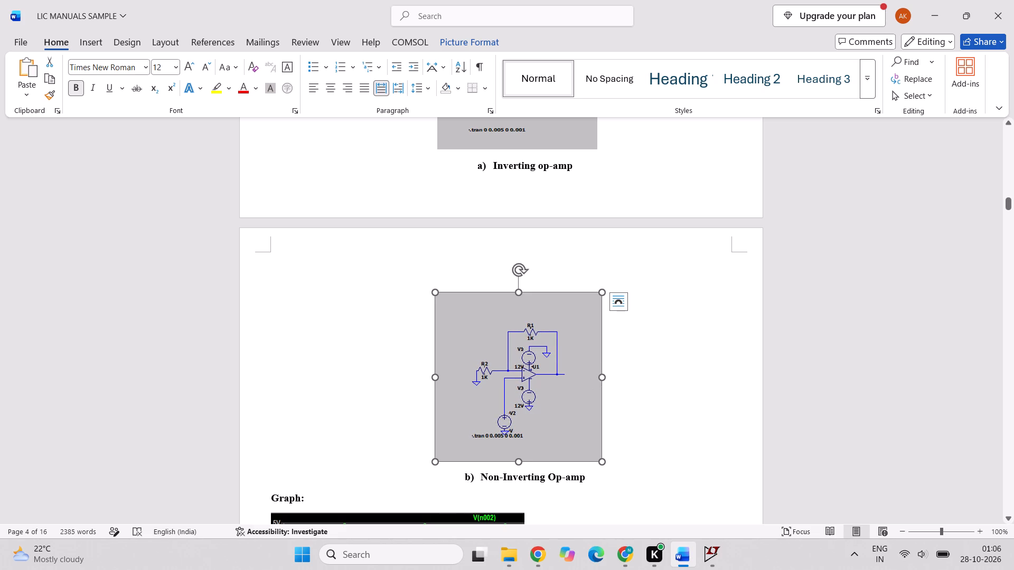
drag(521, 462, 522, 455)
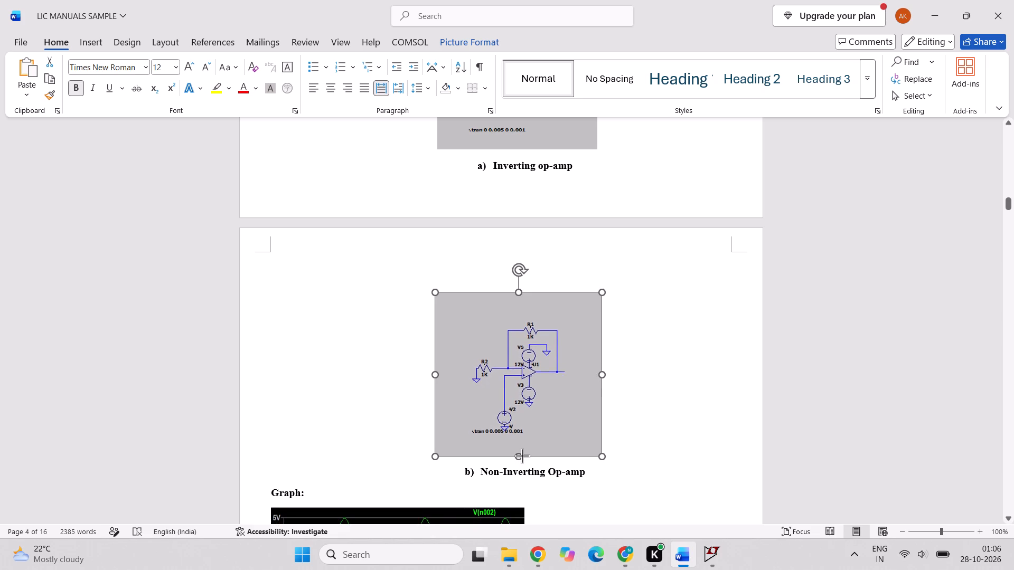
drag(522, 455, 522, 448)
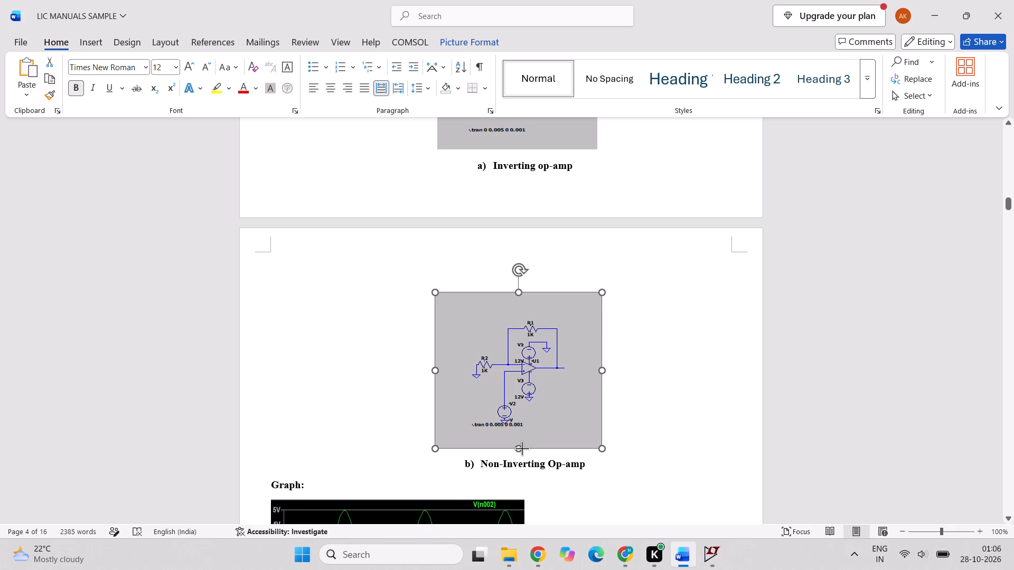
drag(522, 448, 522, 448)
drag(437, 368, 442, 370)
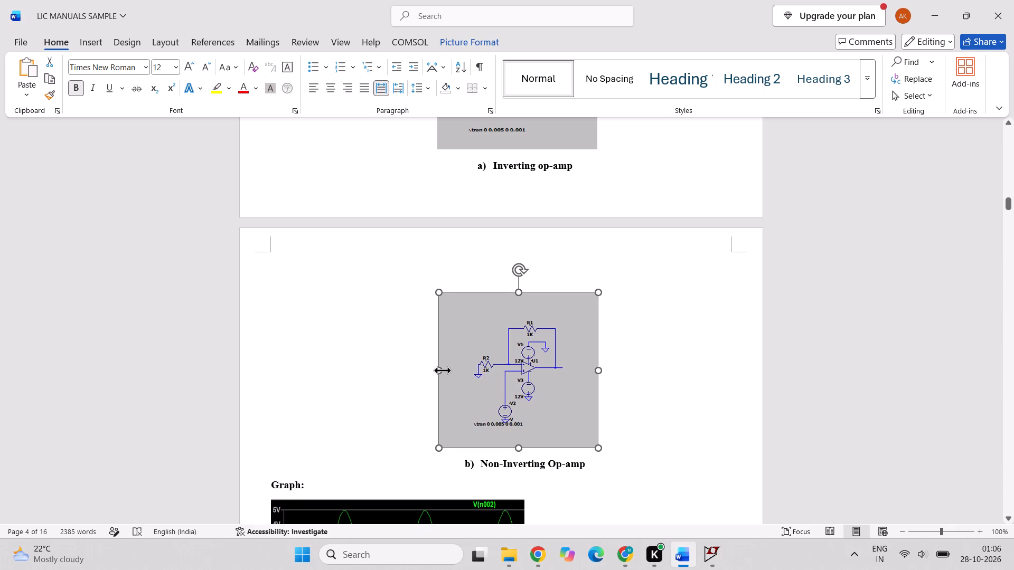
click(389, 367)
Remove the blank line between the "Circuit Diagram:" heading and the inverting op-amp diagram.
scroll(389, 367, down, 4)
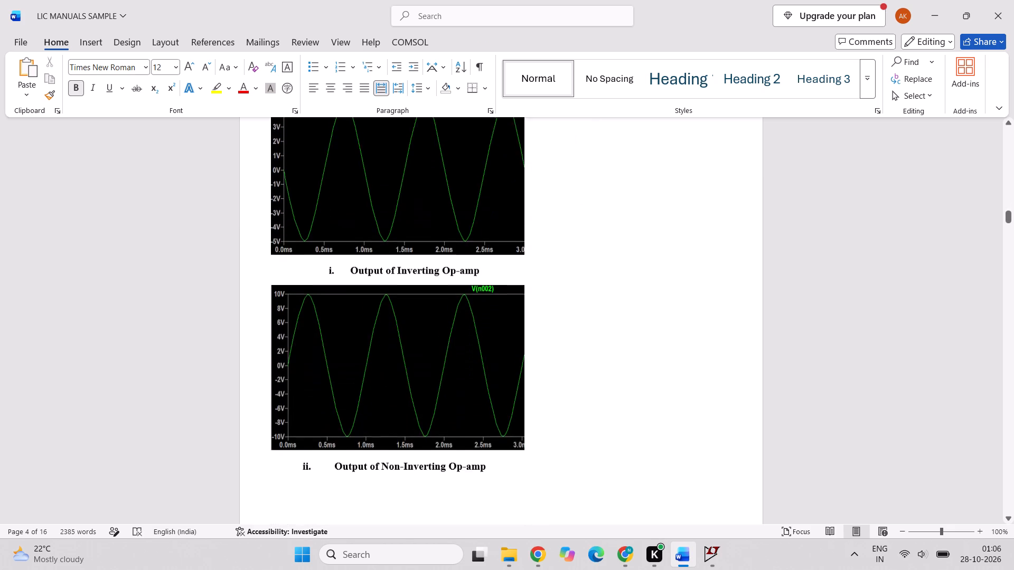
scroll(389, 367, down, 1)
scroll(389, 367, up, 5)
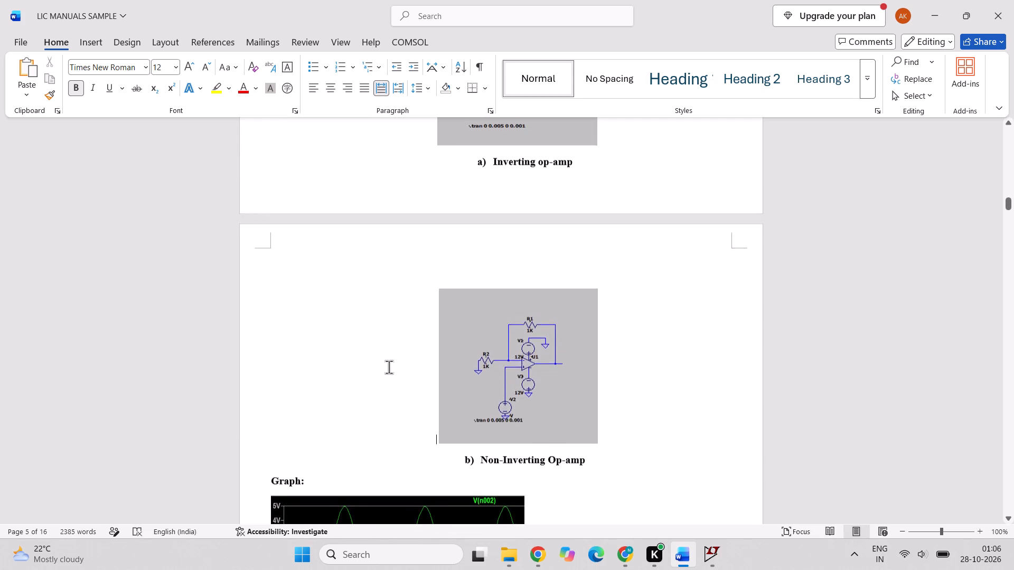
scroll(389, 367, up, 1)
click(388, 326)
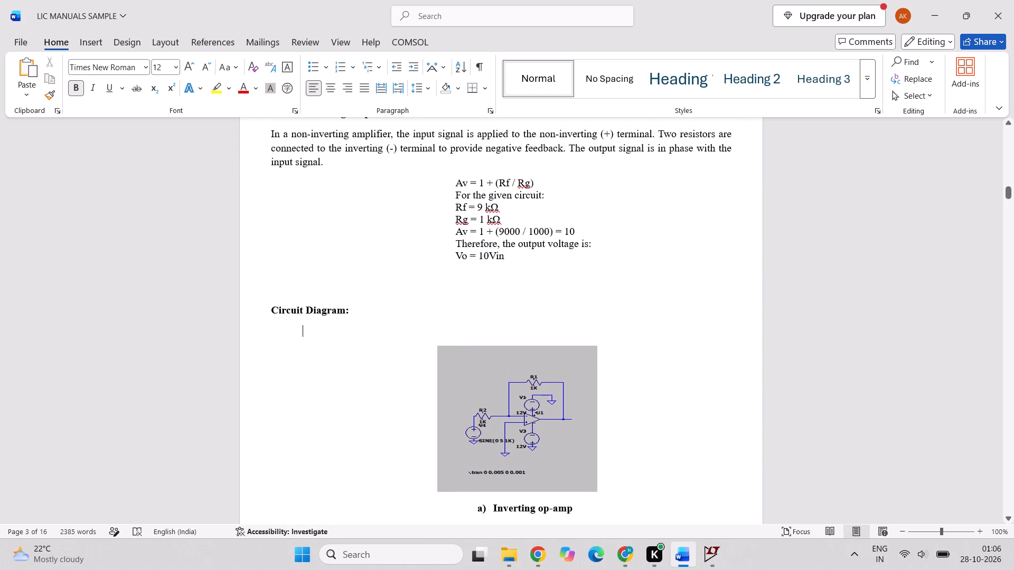
key(BackSpace)
key(BackSpace)
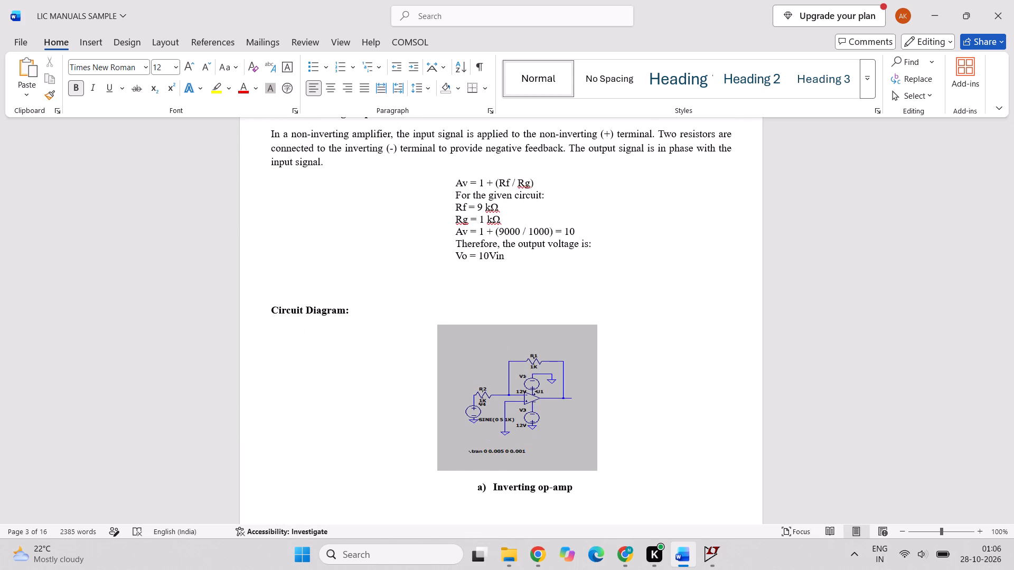
Delete the blank lines between Experiment 1's Result and the "EXPERIMENT No.- 2" heading, so the heading starts at the top of its page.
scroll(388, 326, down, 2)
scroll(511, 397, down, 2)
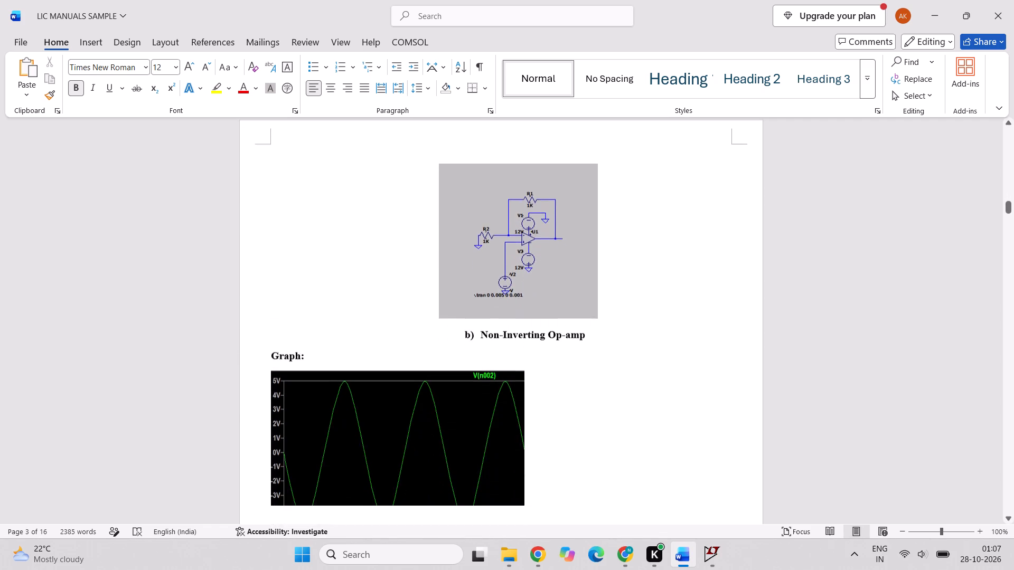
scroll(511, 397, down, 2)
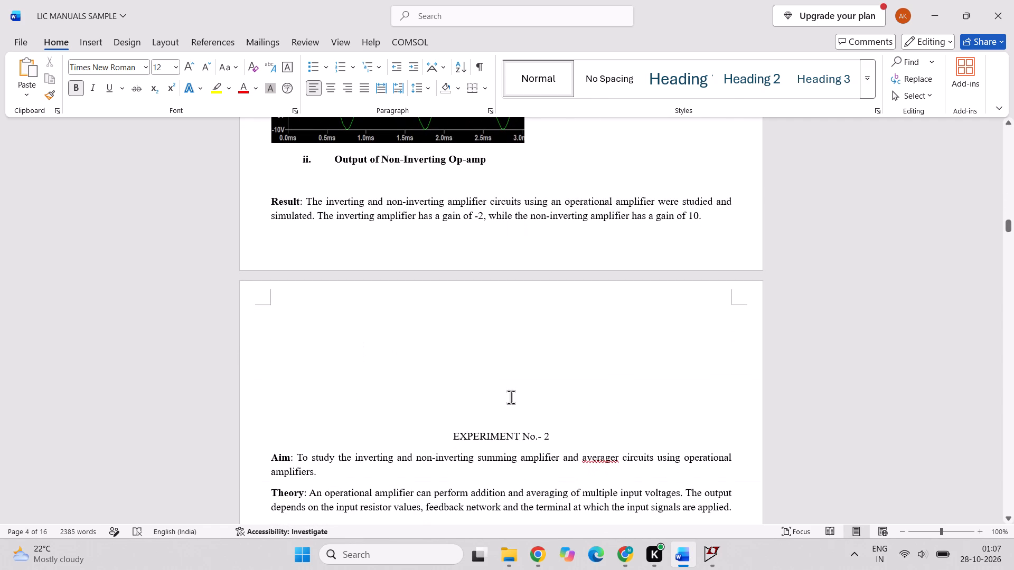
scroll(511, 397, down, 1)
click(401, 350)
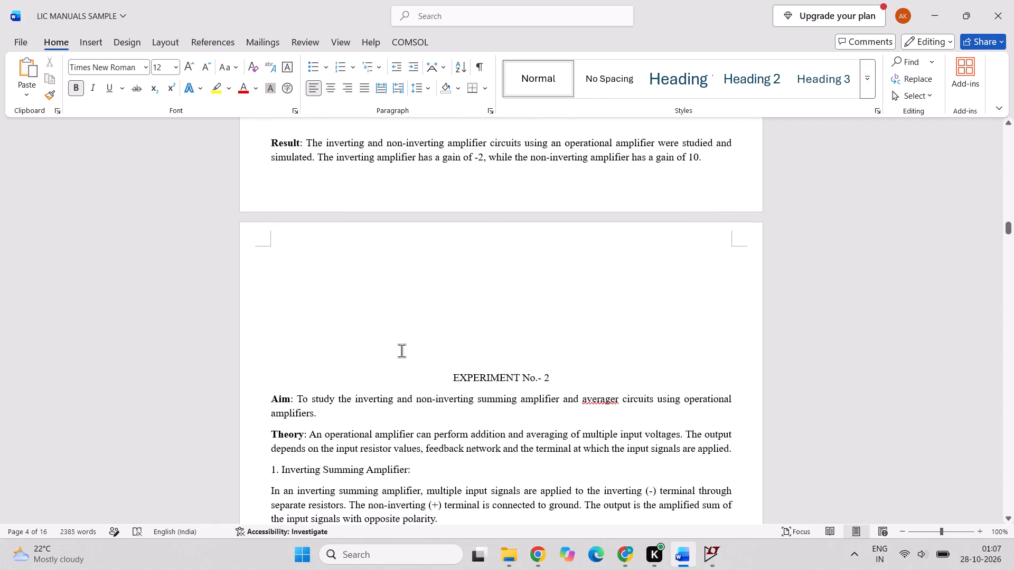
key(BackSpace)
key(BackSpace)
key(BackSpace)
key(BackSpace)
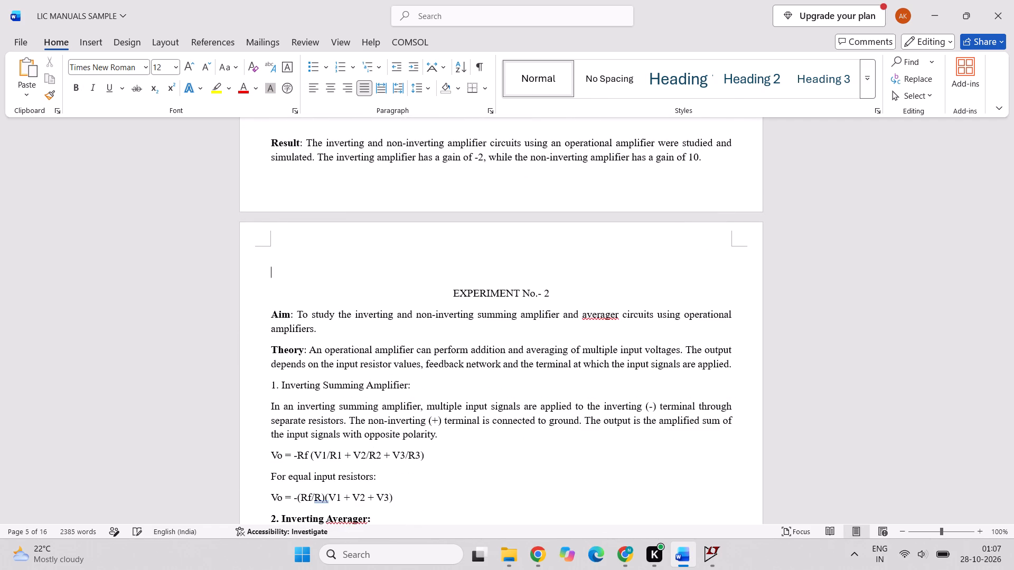
key(BackSpace)
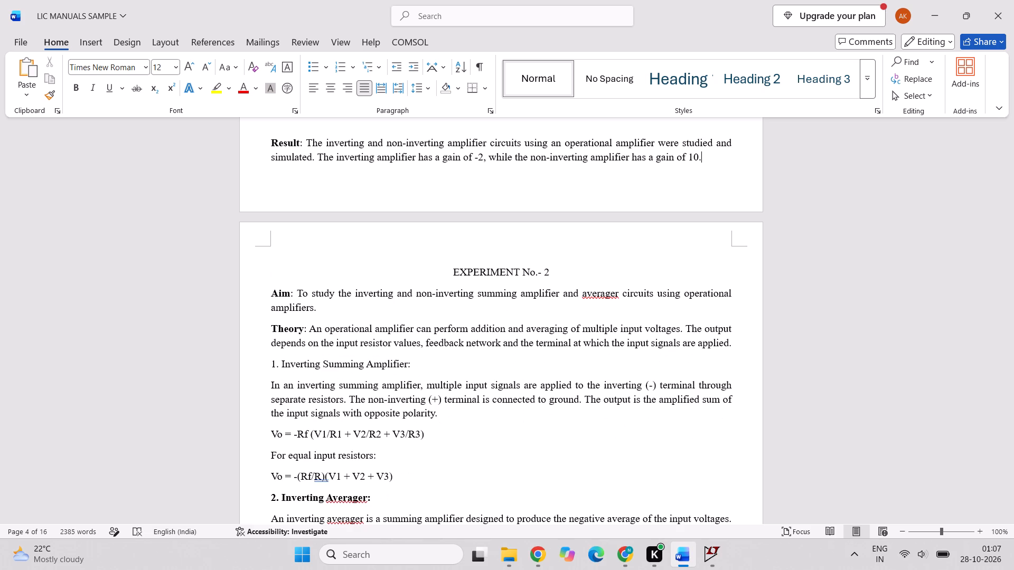
Review Experiment 2 on the summing amplifier and averager circuits, from its theory to its circuit diagram, graph and result sections.
scroll(513, 387, down, 3)
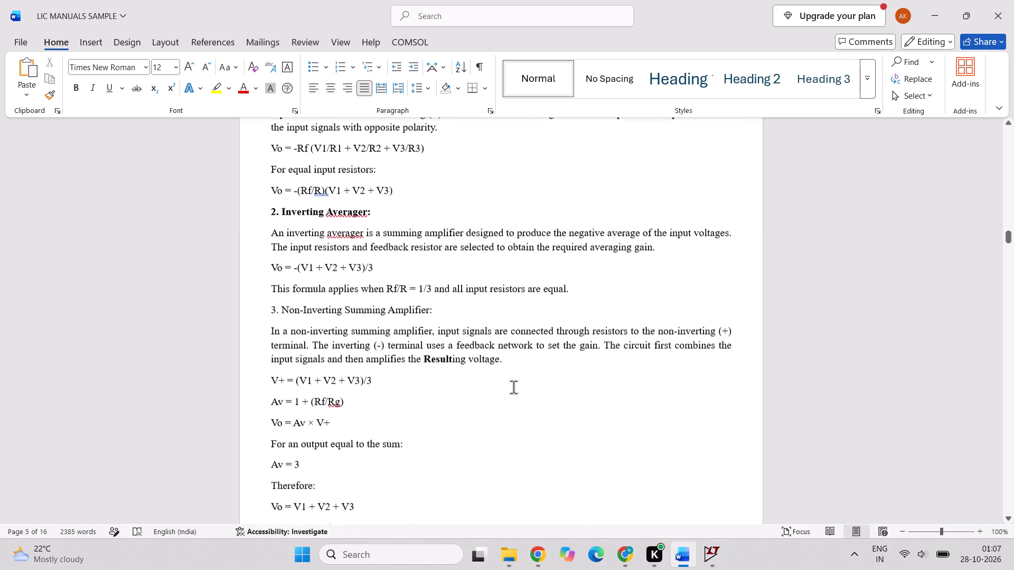
scroll(513, 387, down, 4)
scroll(513, 387, up, 1)
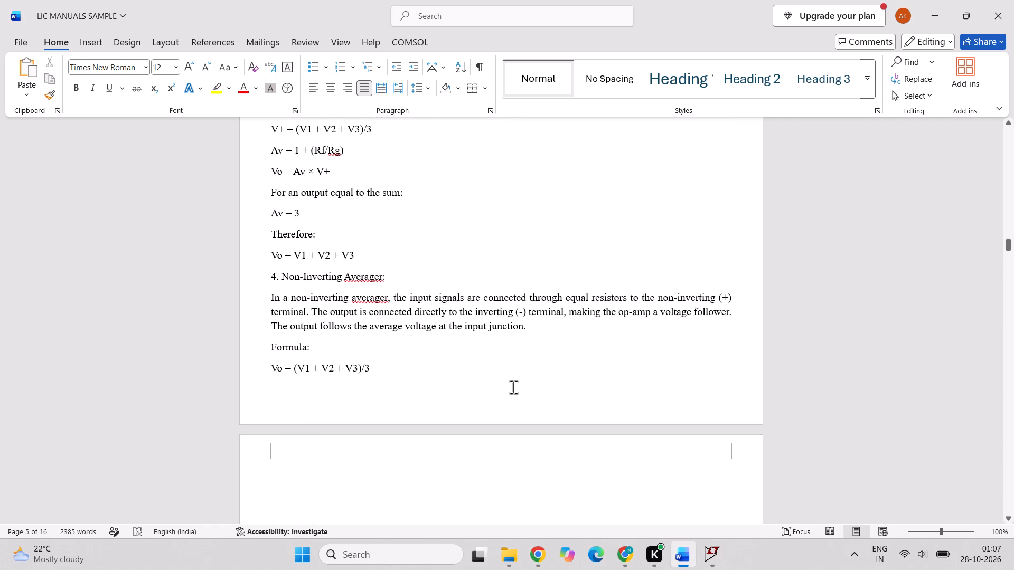
scroll(513, 387, up, 1)
scroll(513, 387, down, 2)
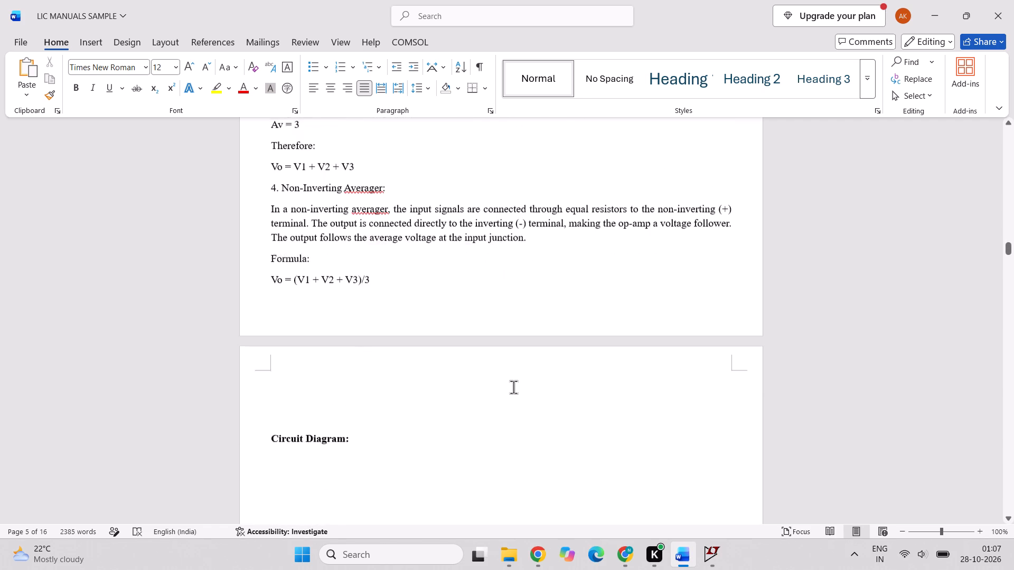
scroll(513, 387, down, 4)
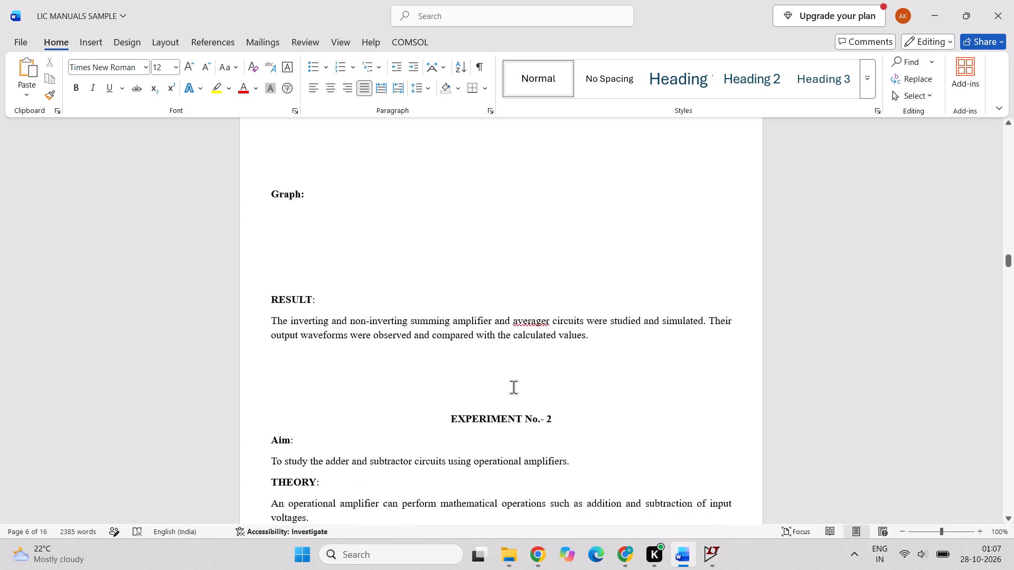
scroll(513, 387, up, 1)
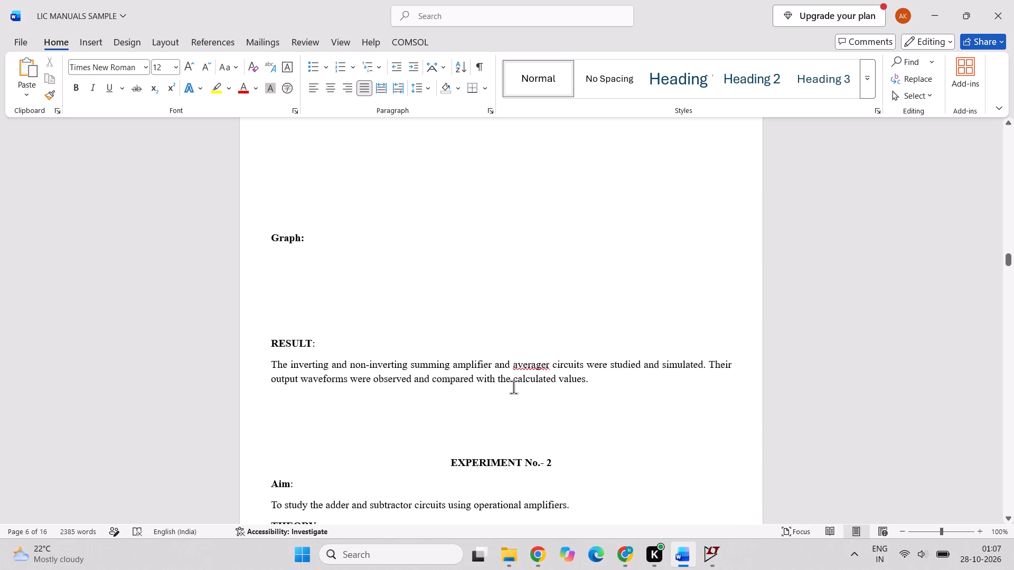
scroll(513, 387, up, 4)
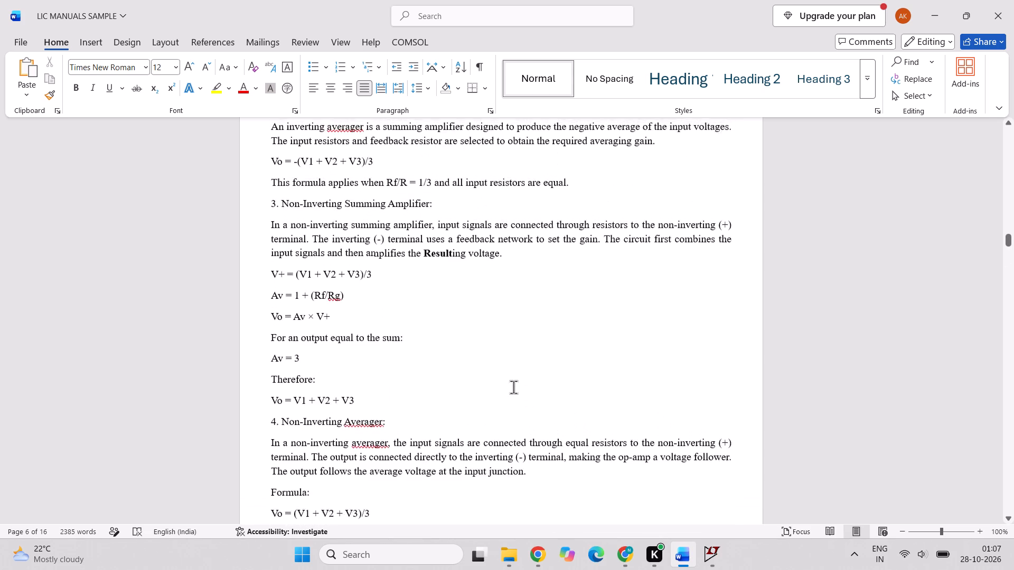
scroll(513, 387, up, 1)
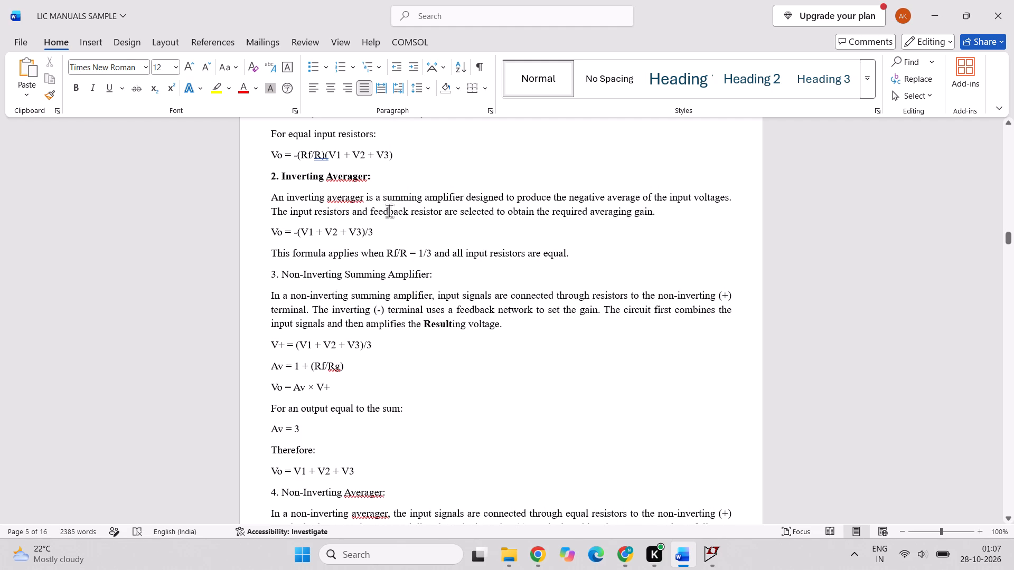
scroll(389, 211, up, 1)
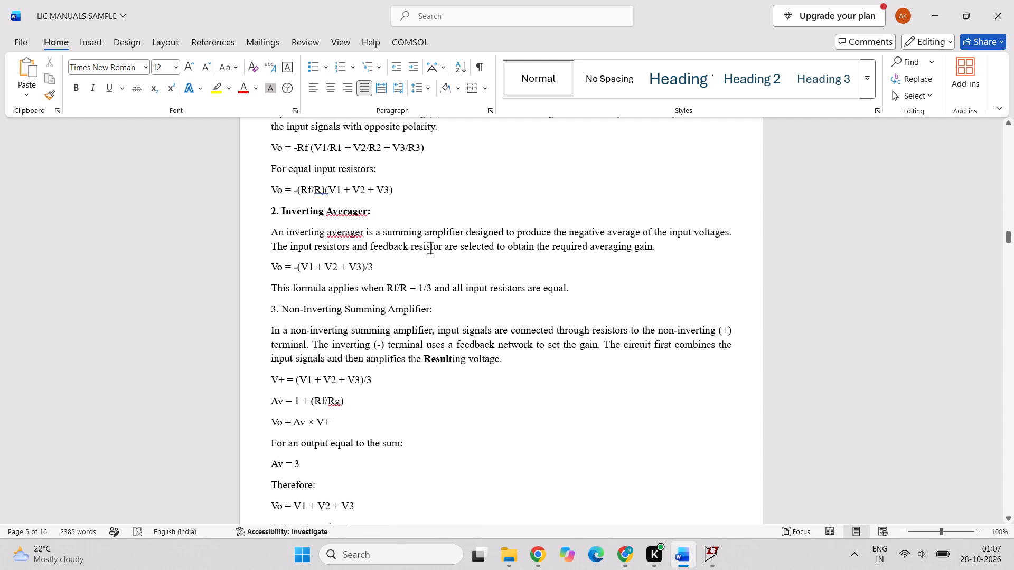
Look through the remaining experiments to the end of the document, checking their theory, circuit diagram, graph and result sections.
scroll(430, 248, down, 7)
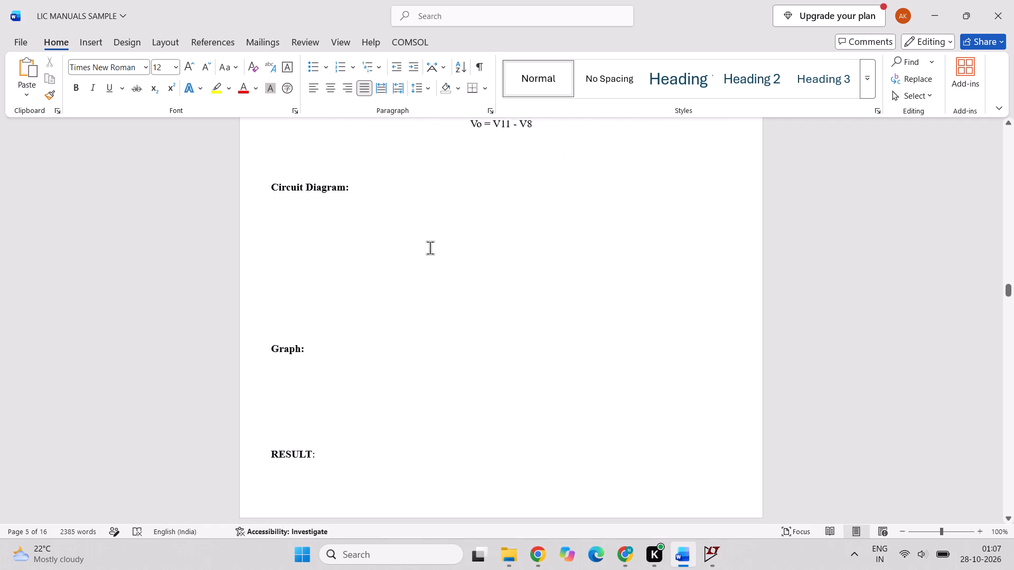
scroll(430, 248, down, 2)
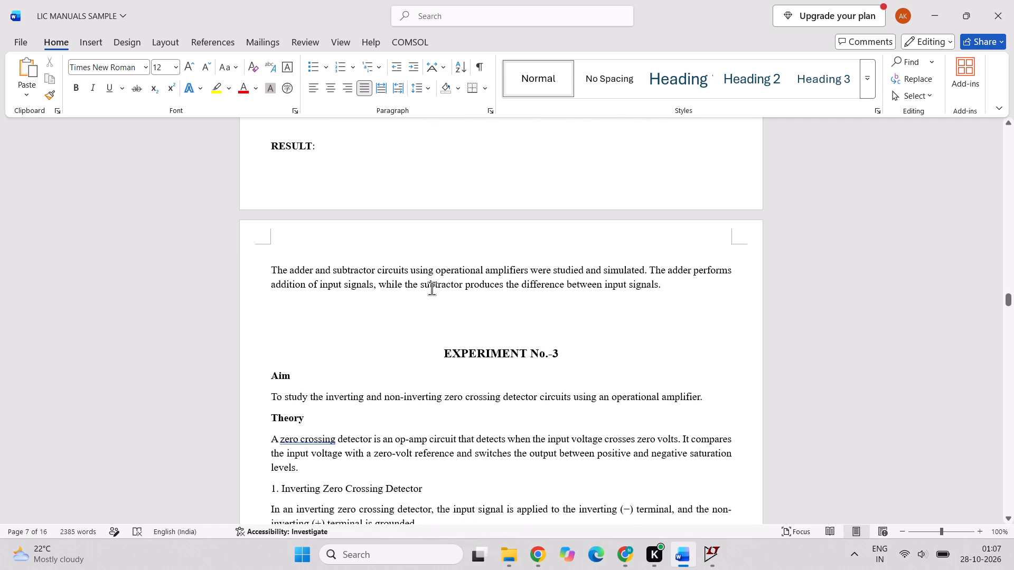
scroll(442, 370, down, 4)
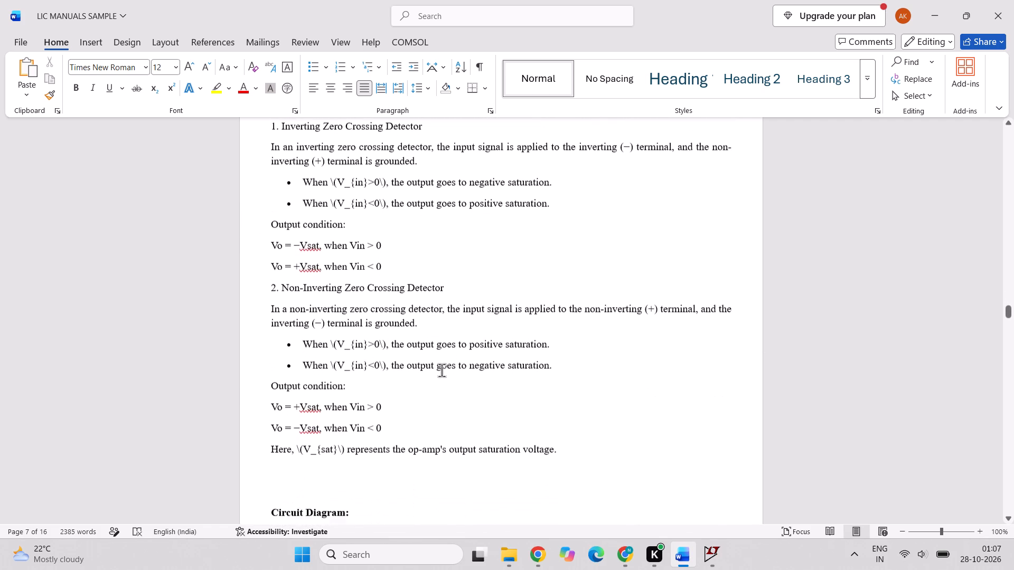
scroll(442, 370, down, 3)
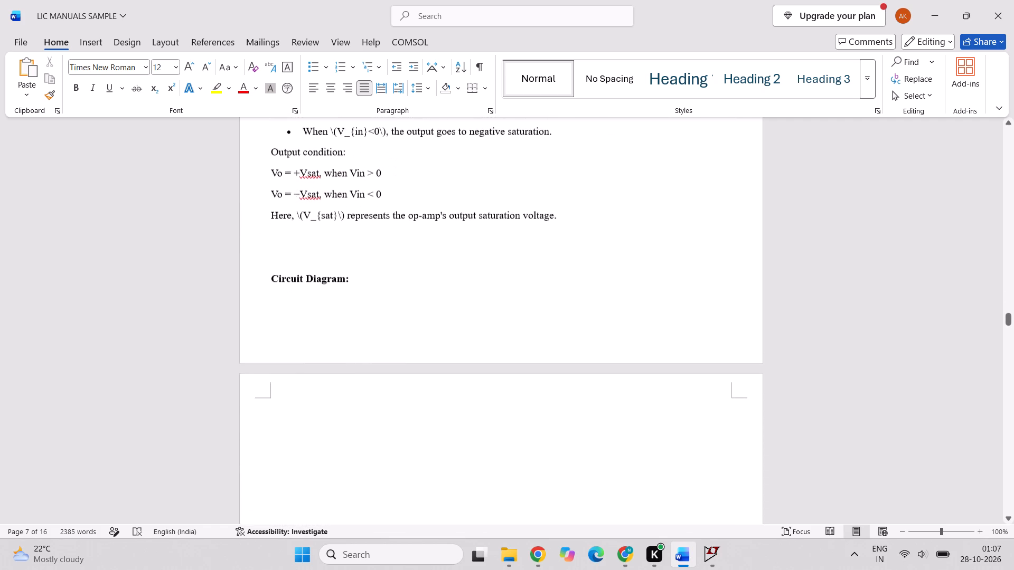
scroll(442, 370, down, 2)
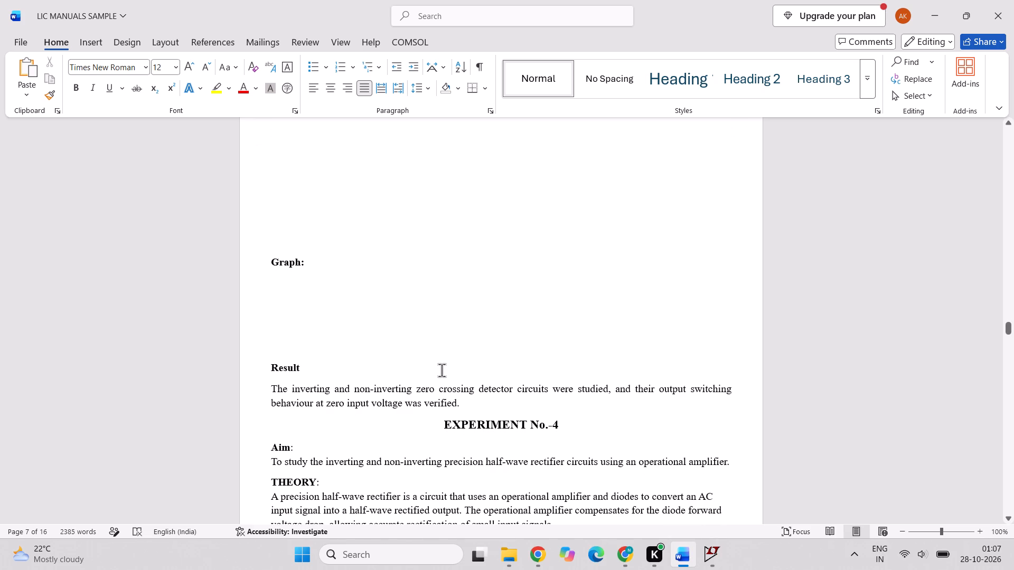
scroll(442, 370, down, 2)
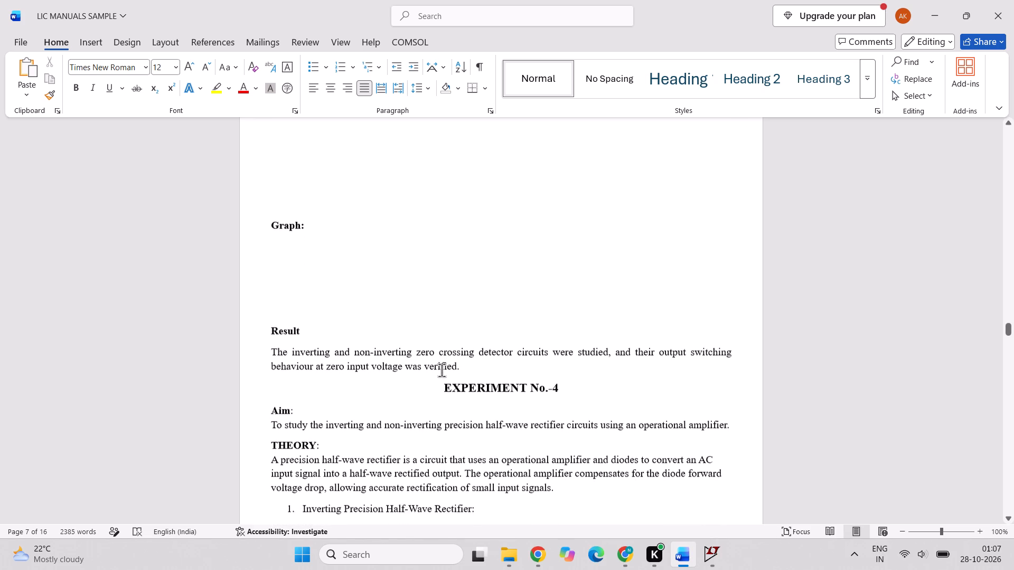
scroll(442, 370, down, 2)
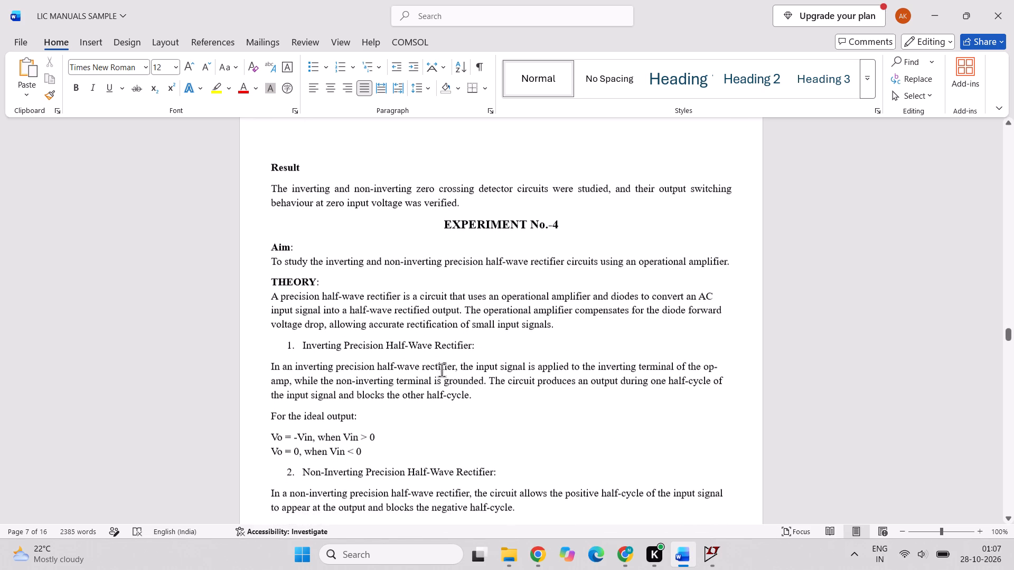
scroll(442, 370, down, 2)
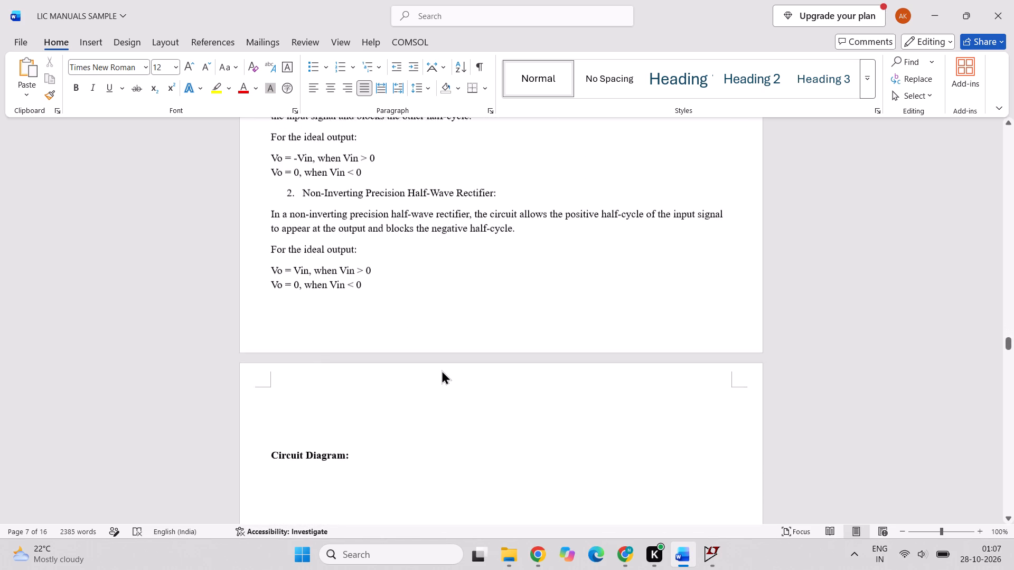
scroll(442, 370, down, 5)
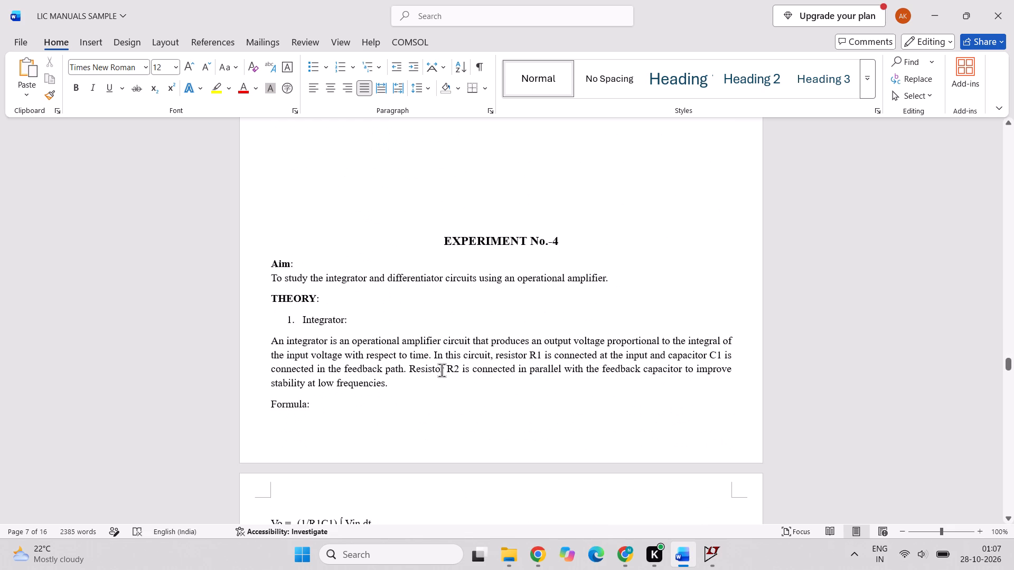
scroll(442, 370, down, 1)
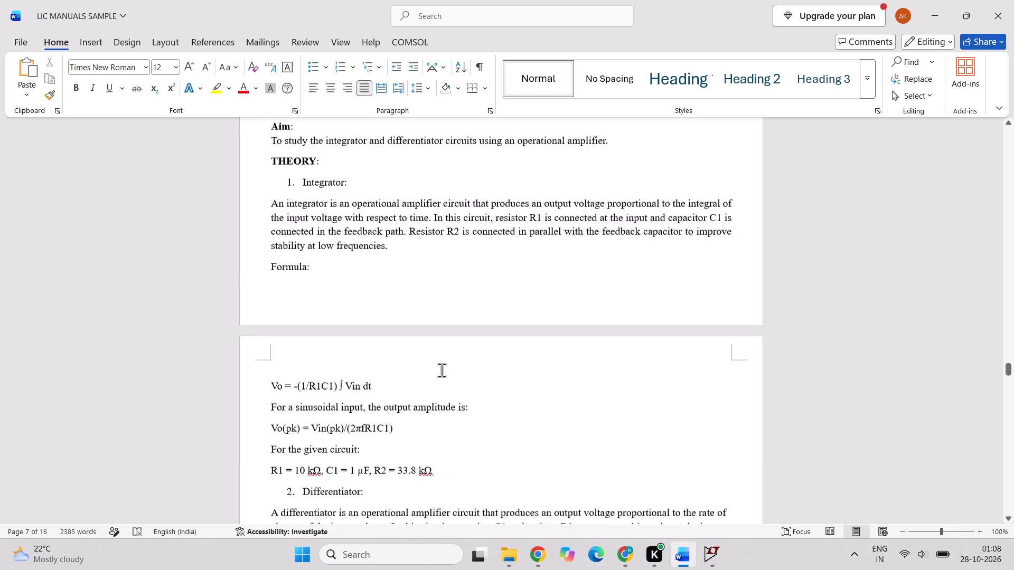
scroll(442, 370, down, 5)
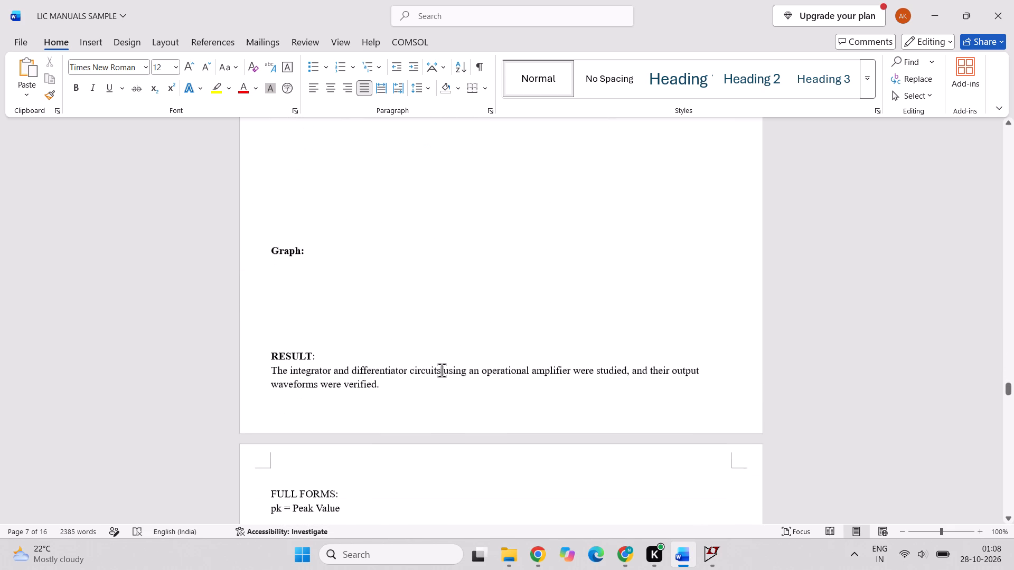
scroll(442, 370, down, 2)
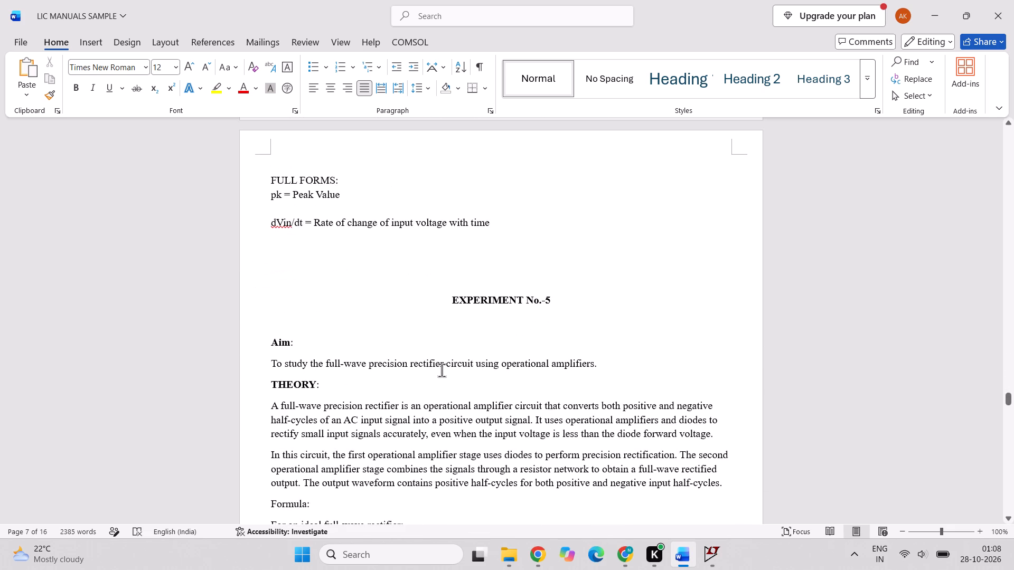
scroll(442, 370, down, 1)
scroll(442, 370, right, 1)
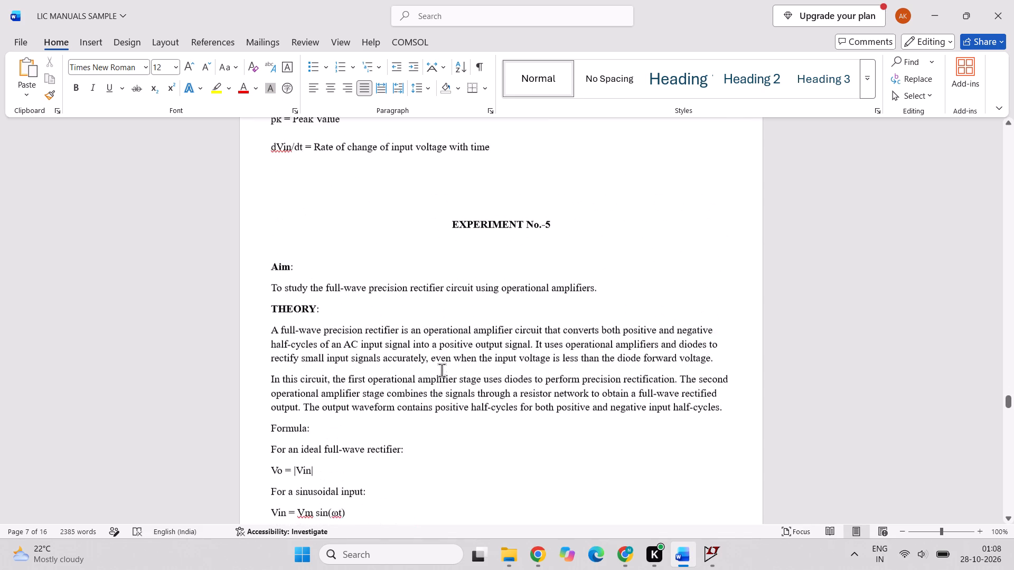
scroll(442, 370, right, 1)
scroll(442, 370, down, 6)
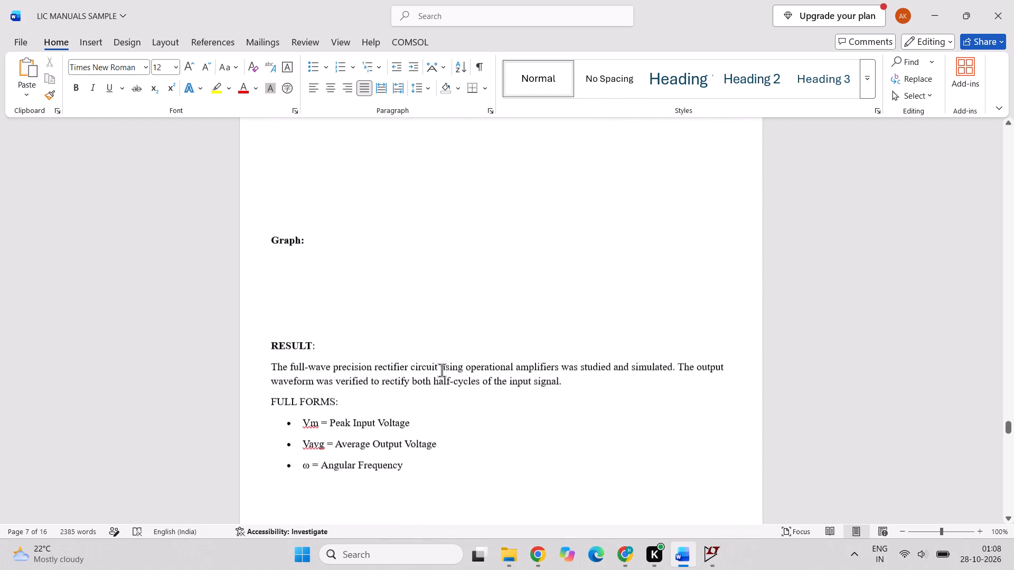
scroll(442, 370, down, 1)
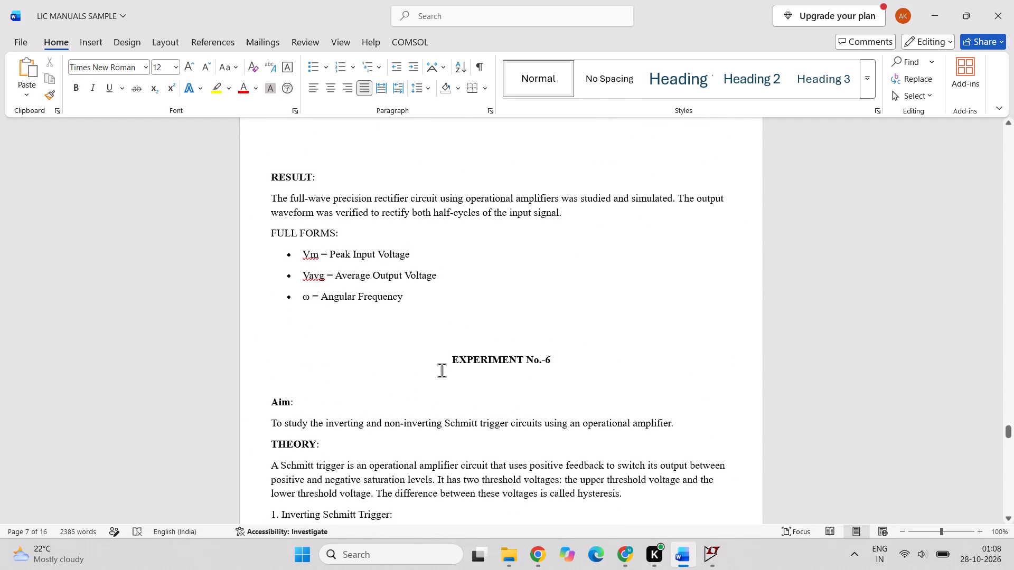
scroll(442, 370, down, 5)
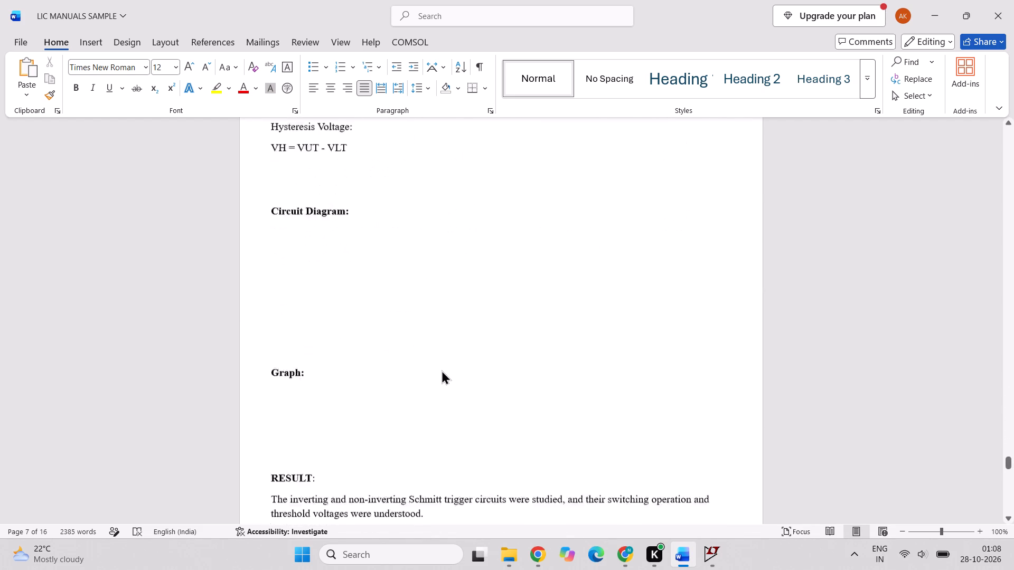
scroll(442, 370, down, 3)
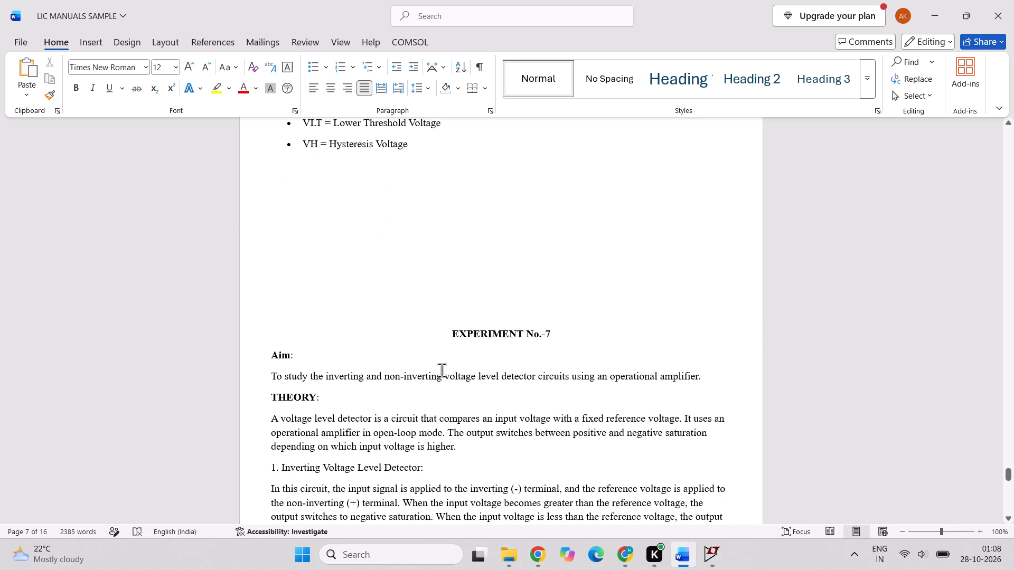
scroll(442, 370, down, 12)
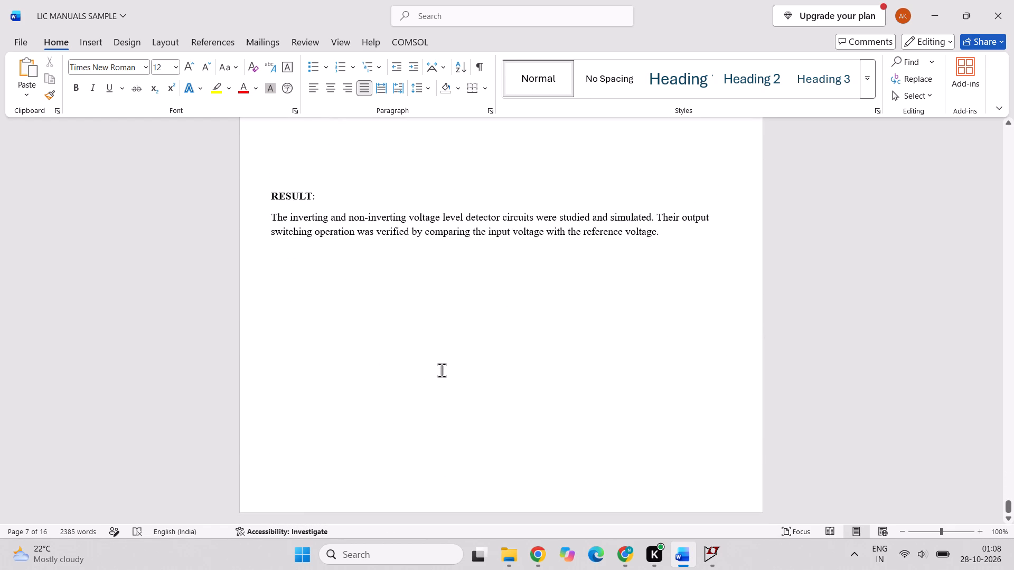
scroll(442, 370, down, 3)
scroll(442, 370, up, 4)
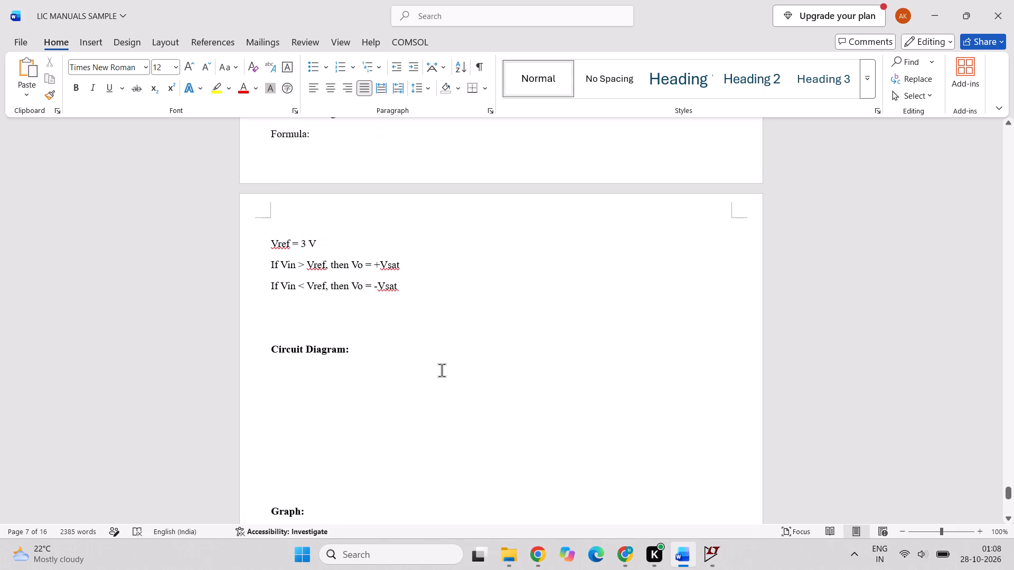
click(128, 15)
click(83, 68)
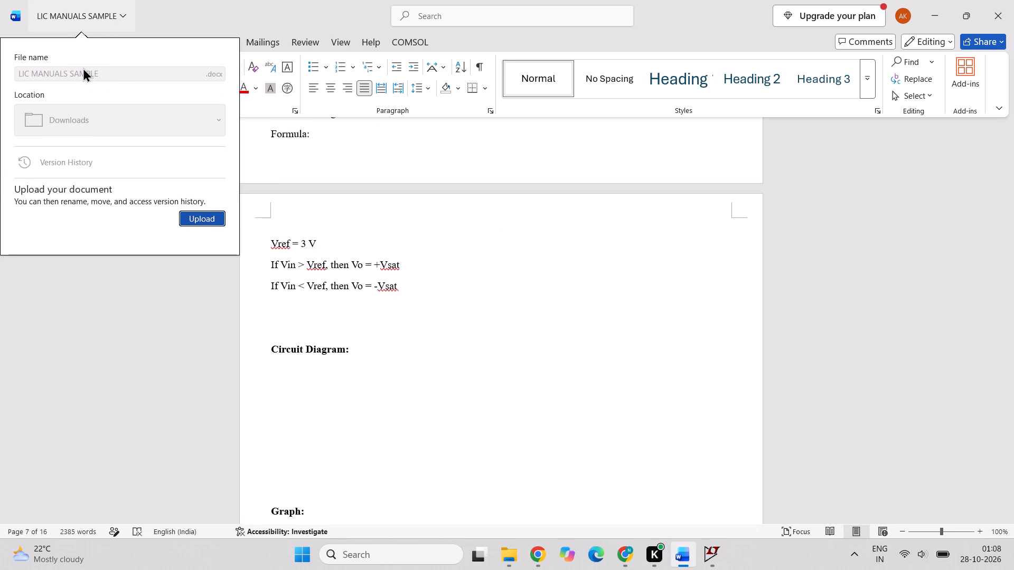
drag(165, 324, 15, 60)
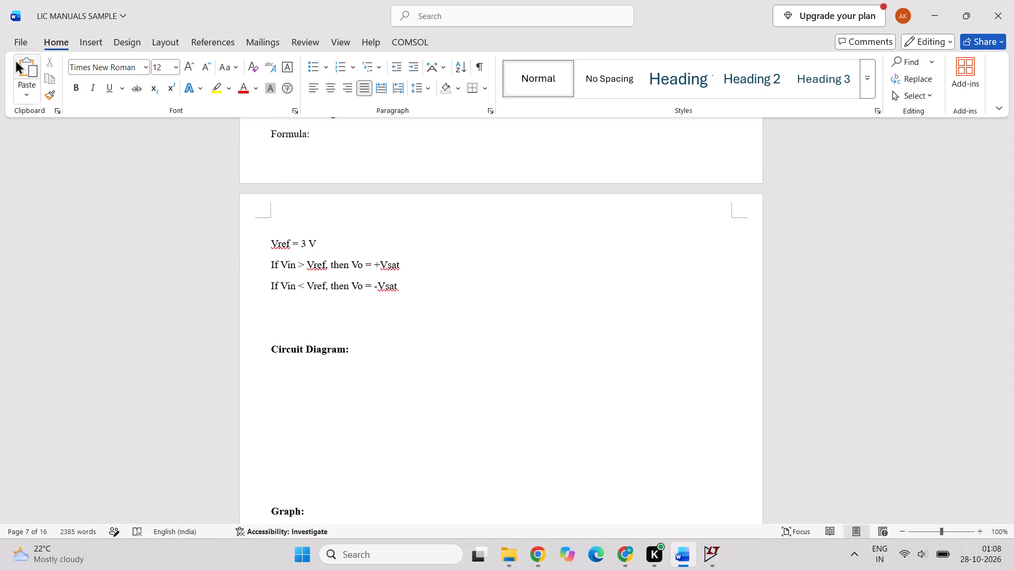
Save a copy of the document as "My LIC MANUALS SAMPLE" in the lt spice folder on drive D.
drag(15, 60, 26, 47)
click(26, 47)
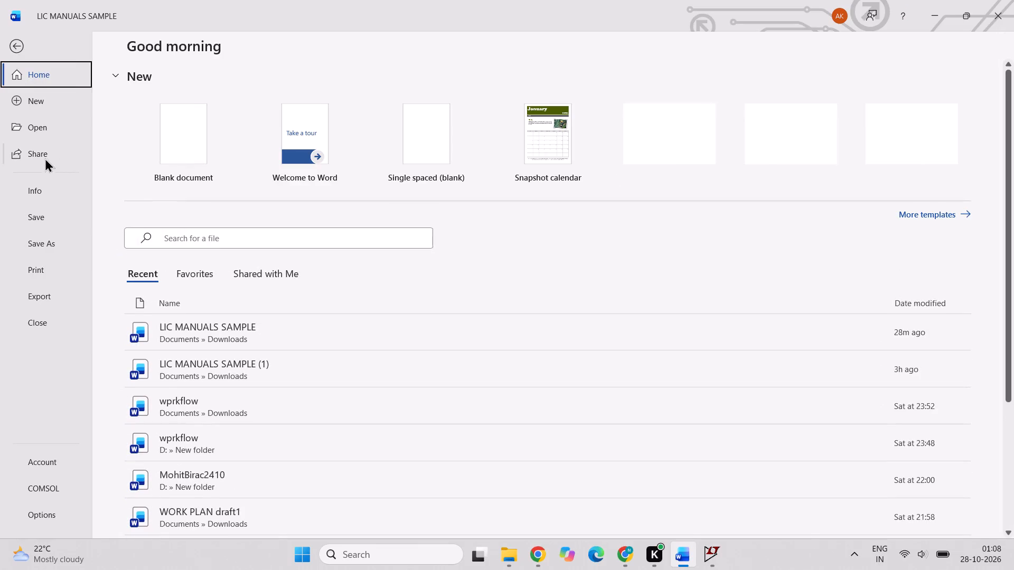
click(31, 237)
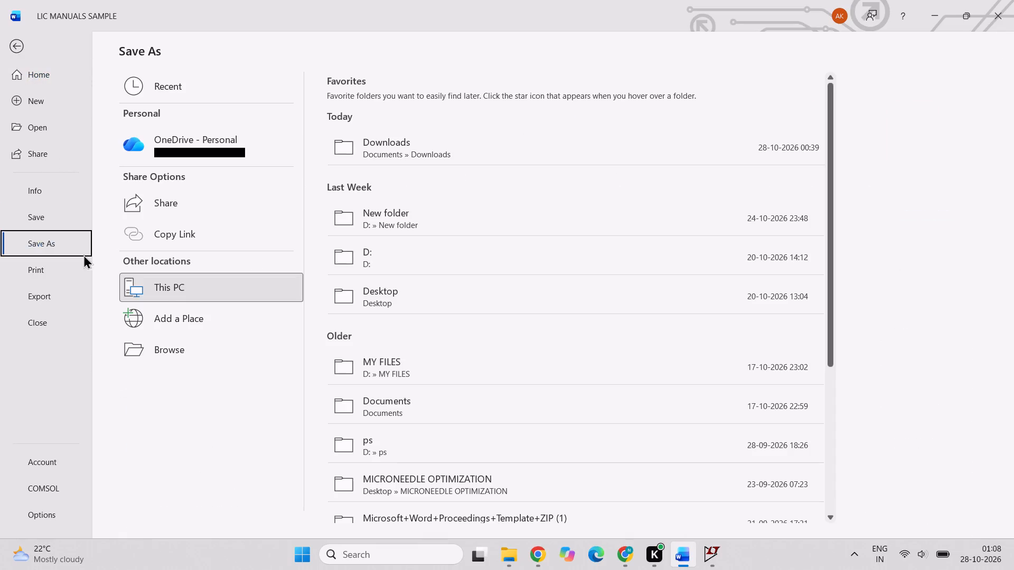
triple_click(169, 291)
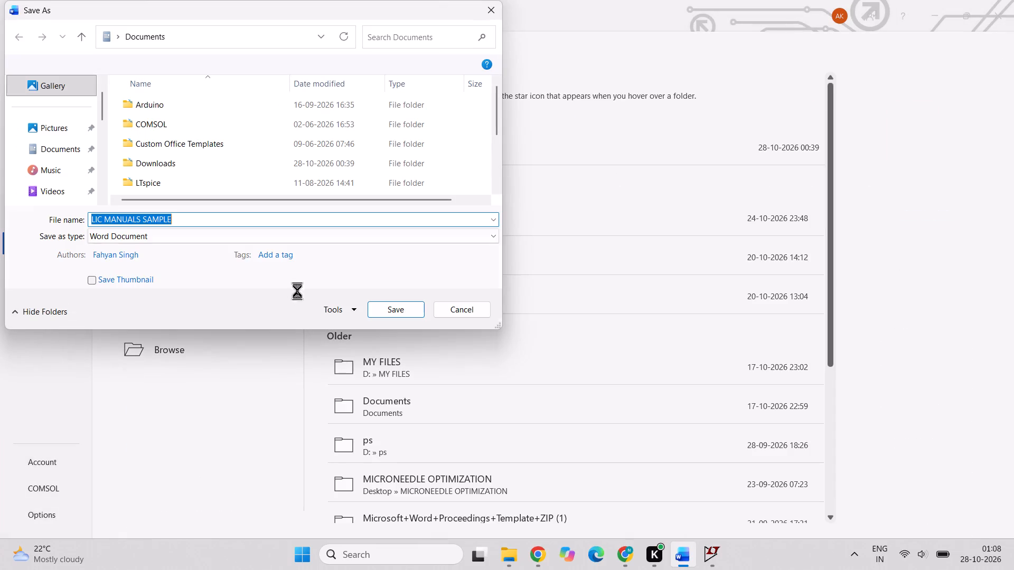
scroll(68, 174, down, 2)
double_click(68, 174)
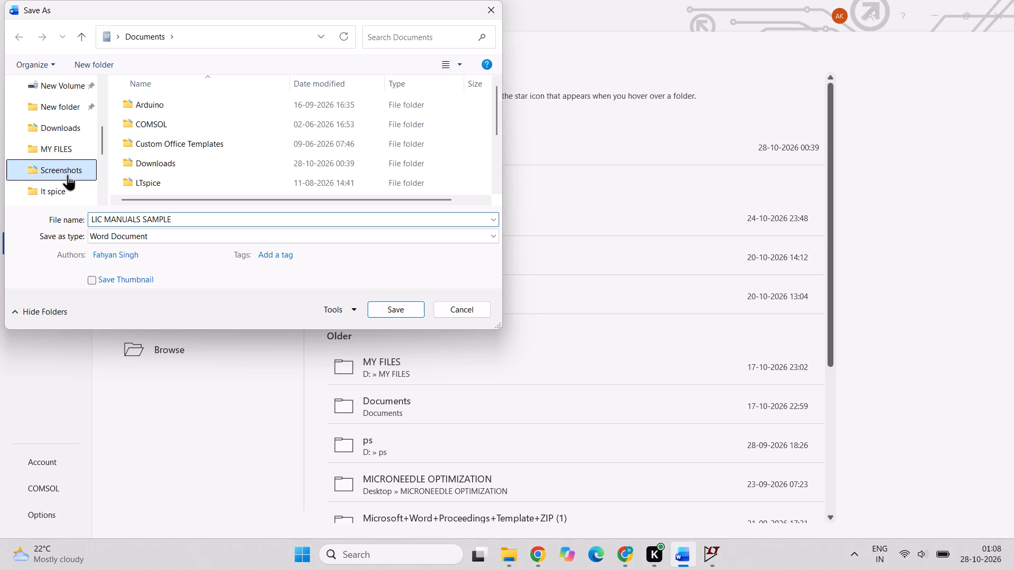
double_click(59, 185)
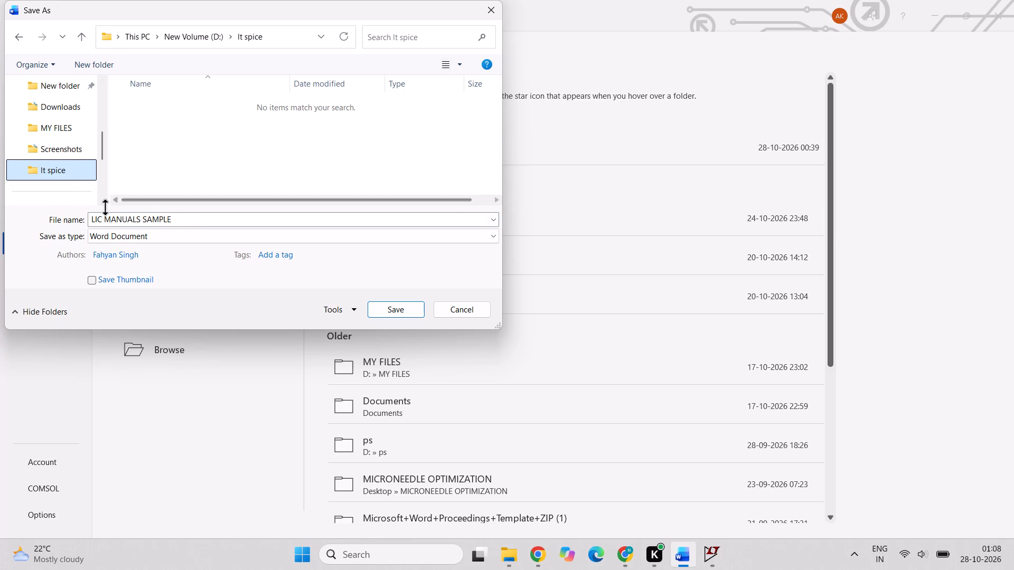
click(89, 216)
click(89, 216)
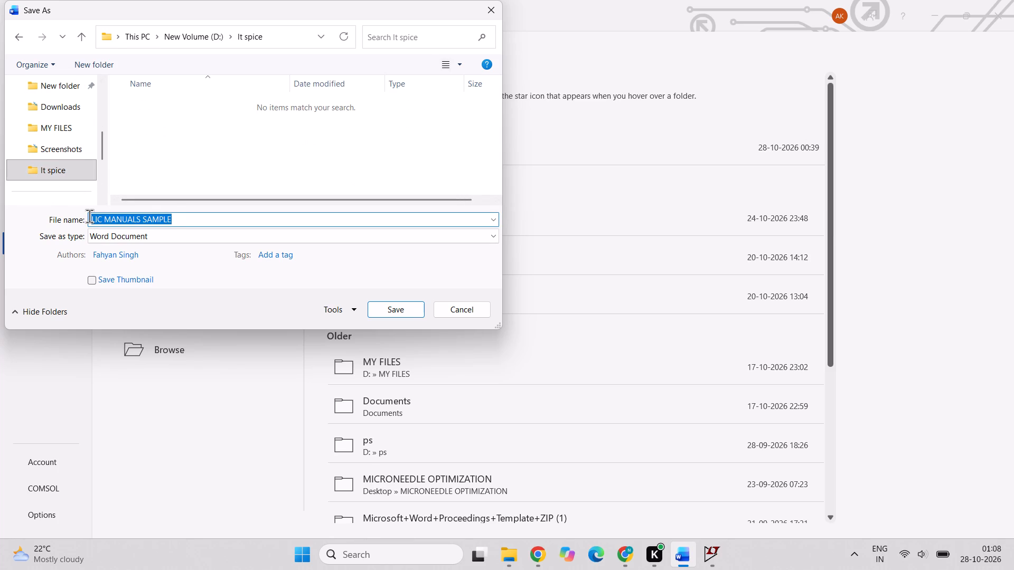
key(space)
text(My)
key(space)
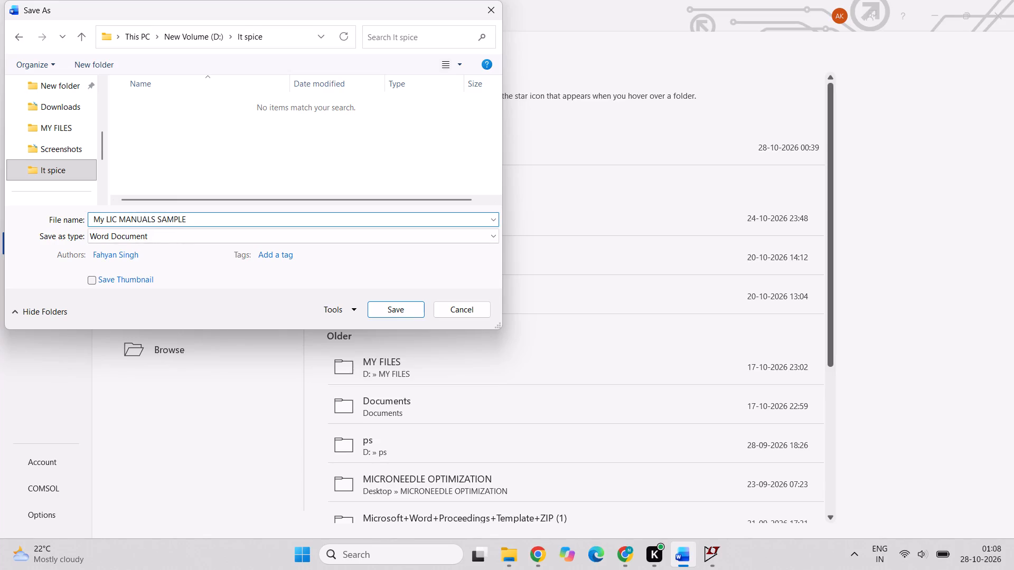
click(411, 308)
Close the My LIC MANUALS SAMPLE document.
scroll(483, 317, down, 1)
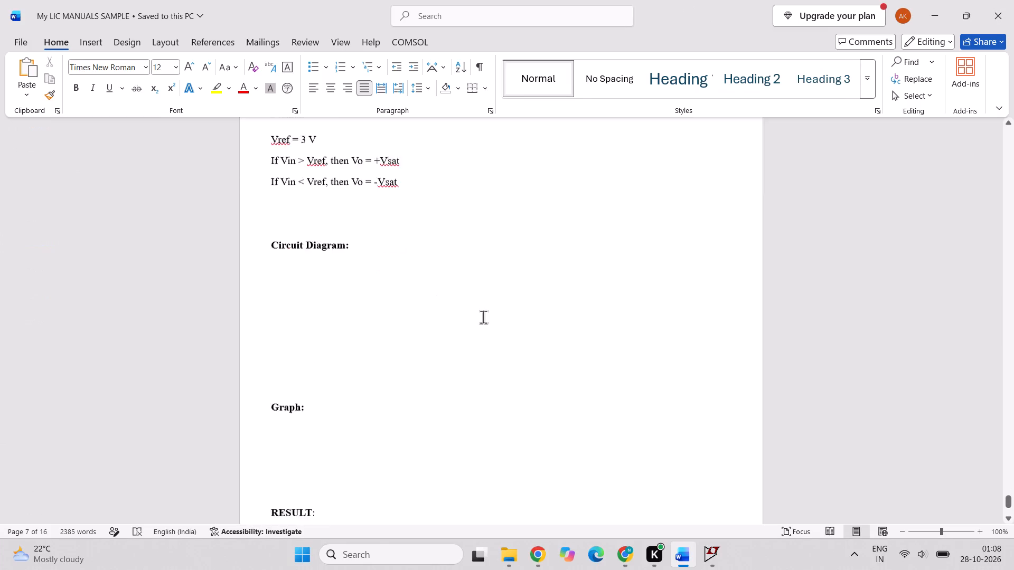
click(994, 0)
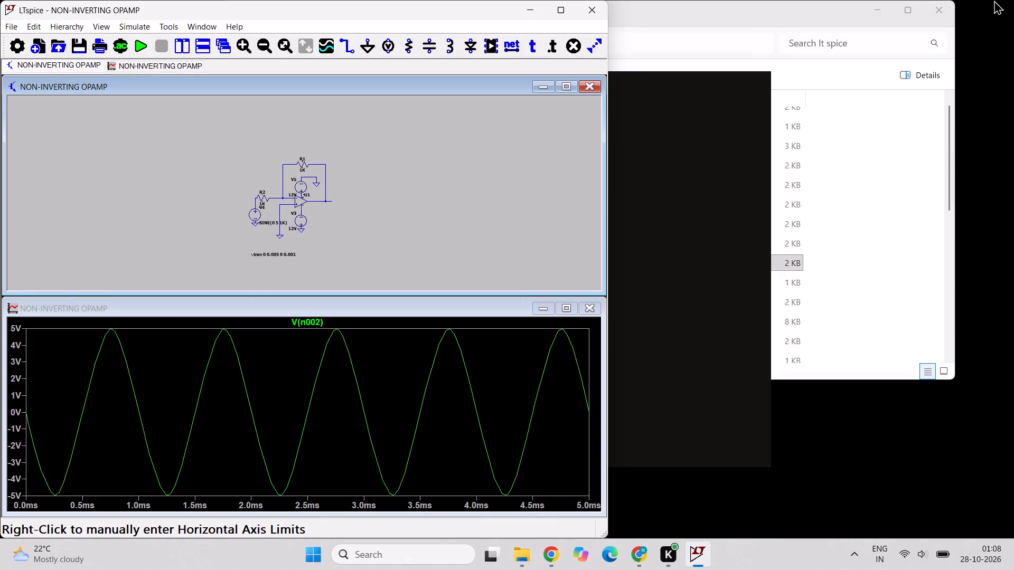